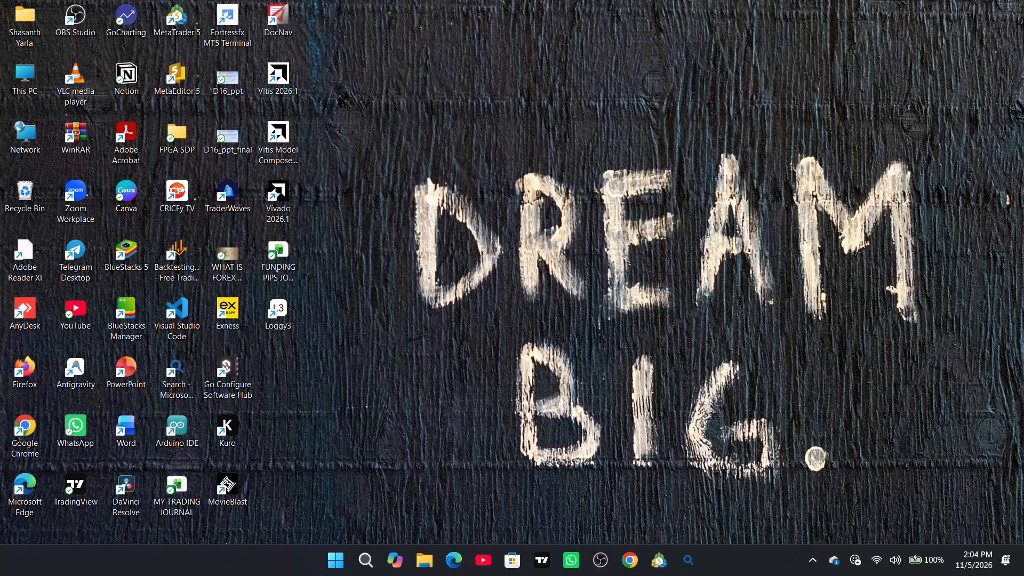
Launch the Kuro application from its desktop shortcut.
double_click(230, 421)
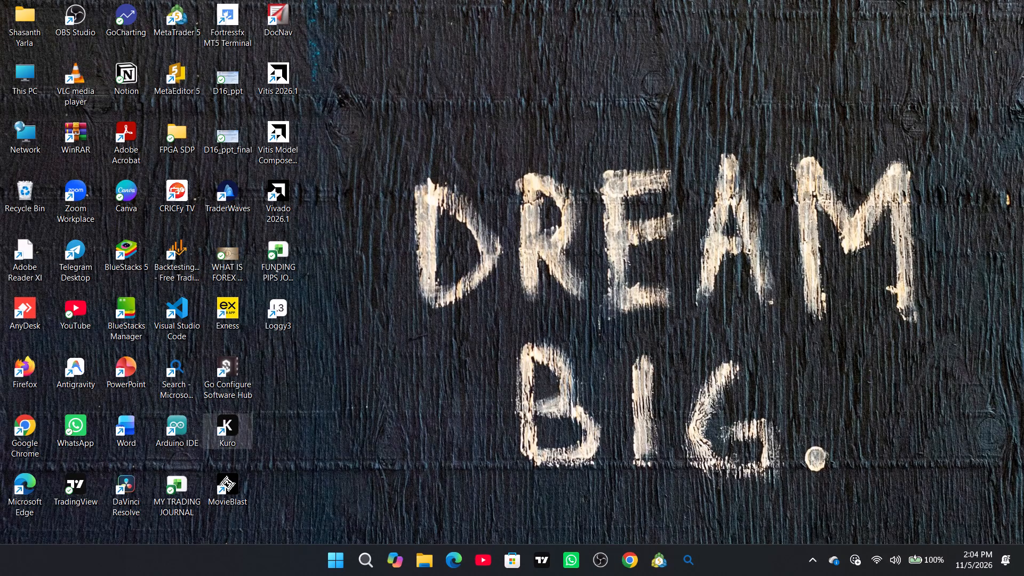
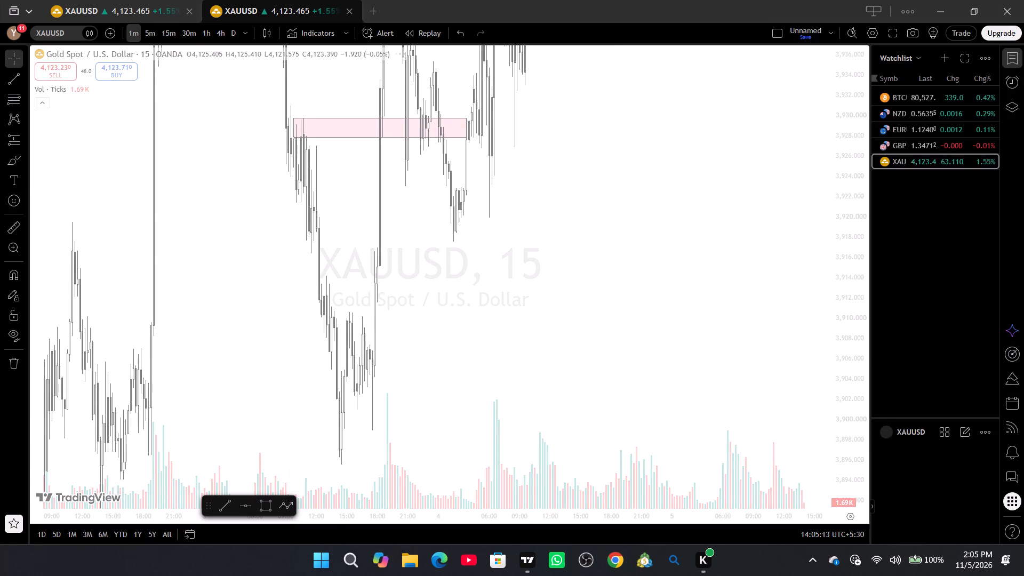
Examine the one-minute XAUUSD chart back to the 4 November afternoon price action between about 13:00 and 19:15.
drag(841, 141, 826, 468)
drag(837, 99, 833, 188)
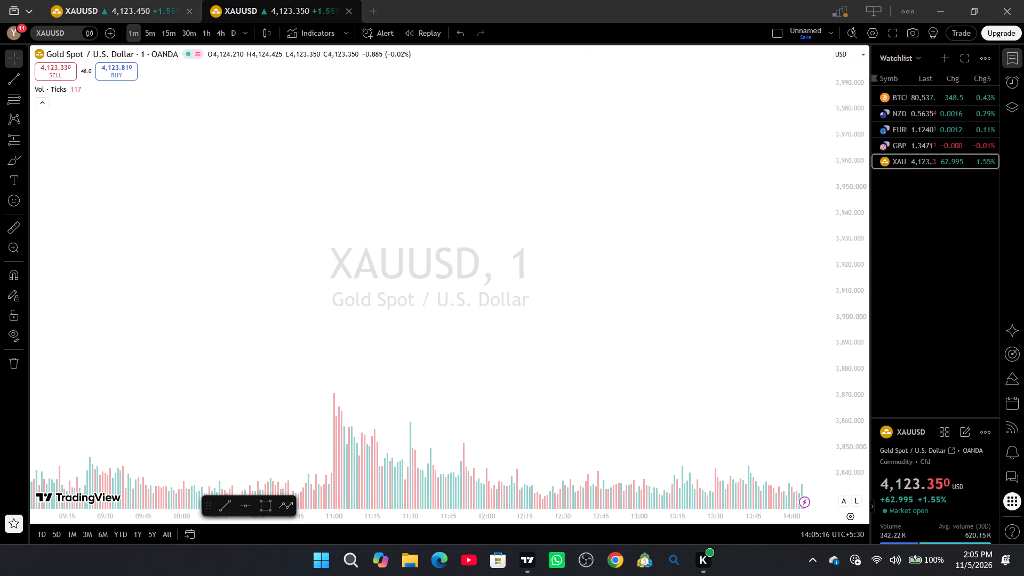
drag(833, 188, 829, 251)
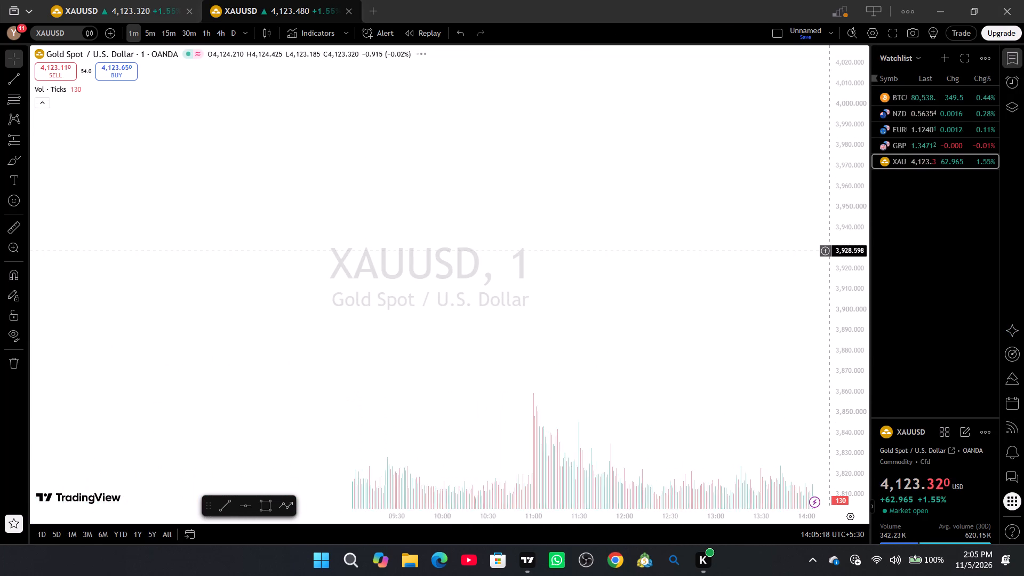
double_click(871, 129)
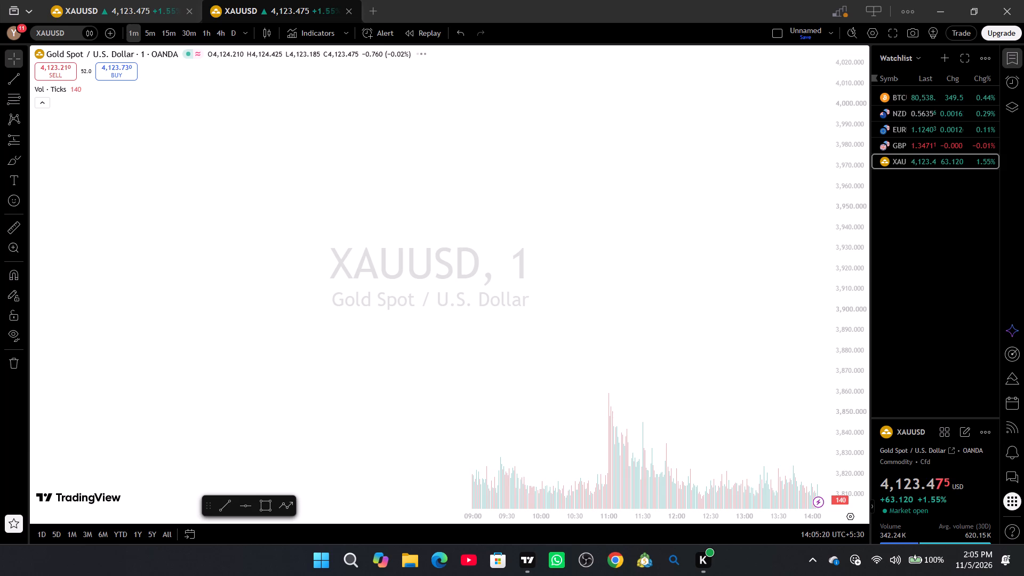
drag(853, 86, 840, 406)
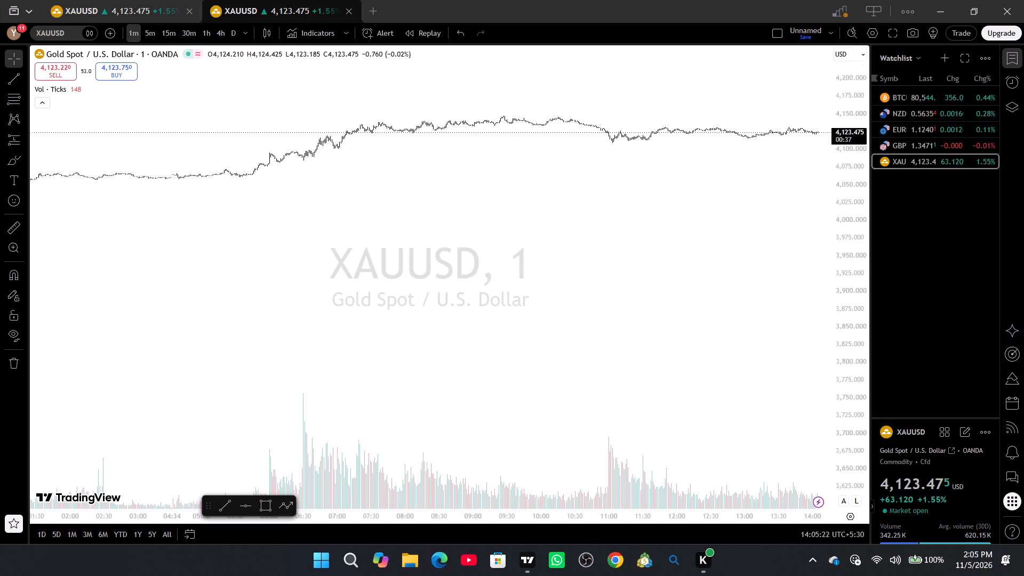
drag(840, 406, 840, 402)
drag(742, 363, 815, 500)
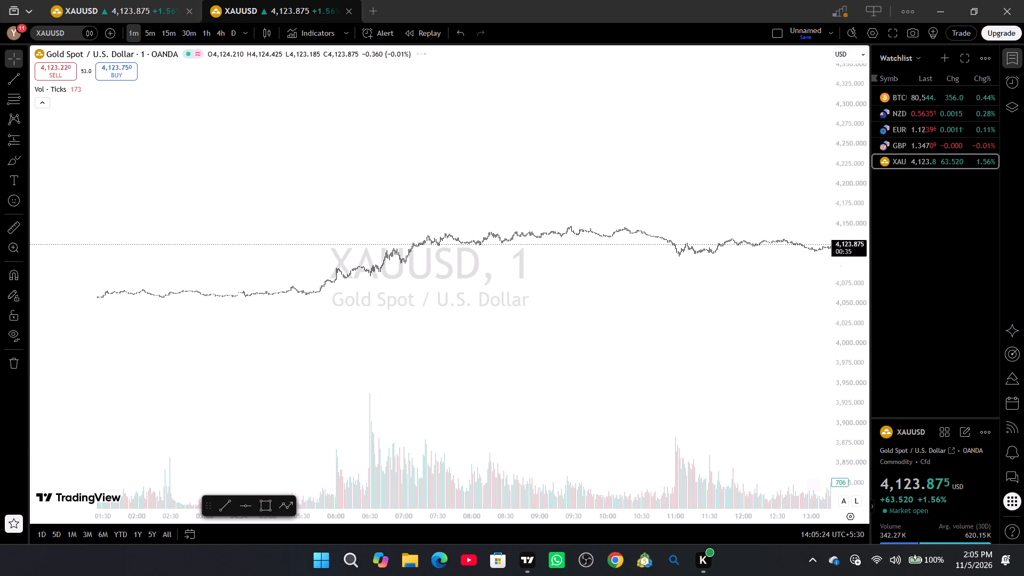
drag(847, 397, 758, 22)
drag(855, 350, 778, 91)
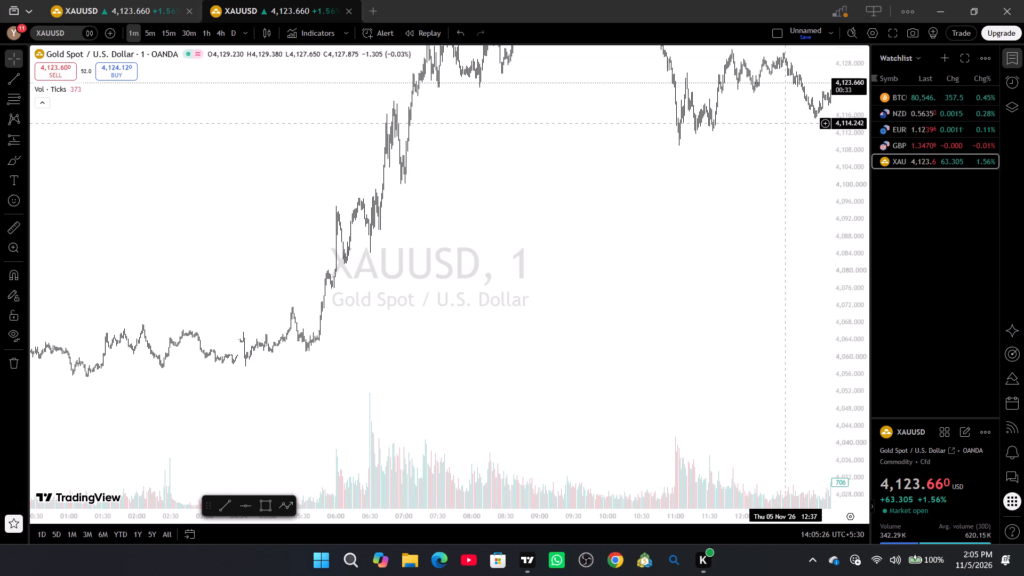
drag(778, 91, 778, 68)
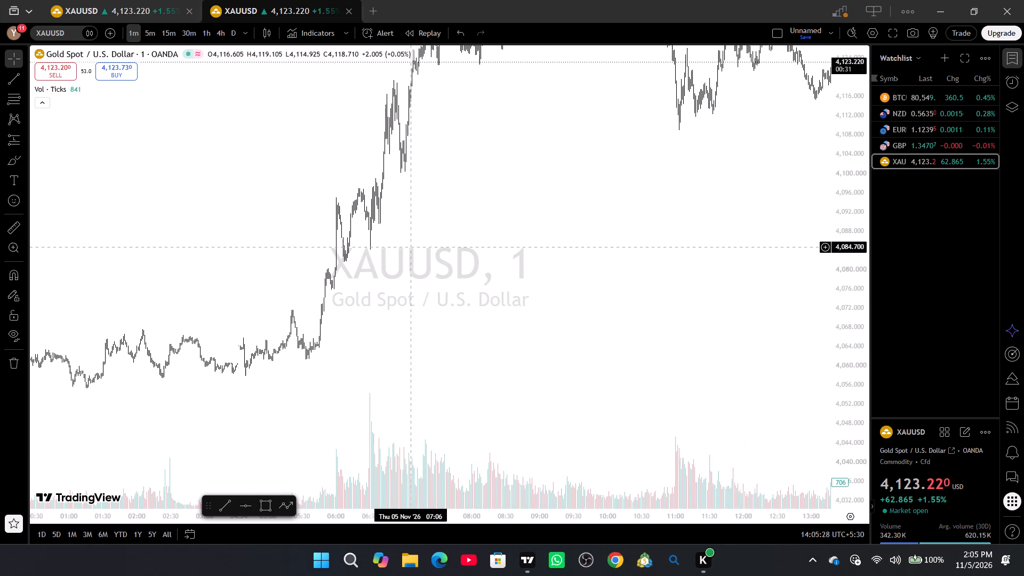
drag(293, 261, 747, 267)
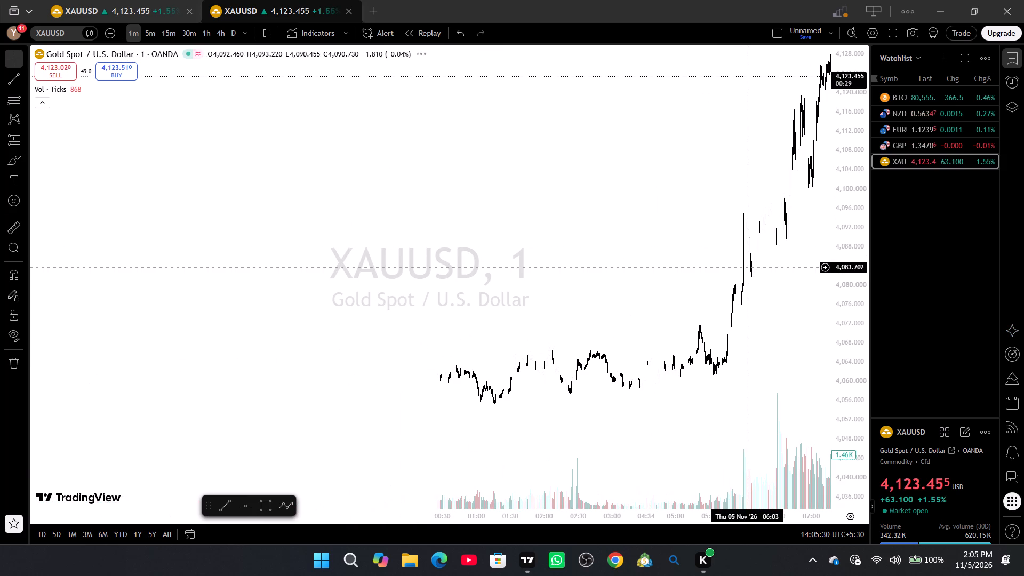
drag(219, 277, 627, 178)
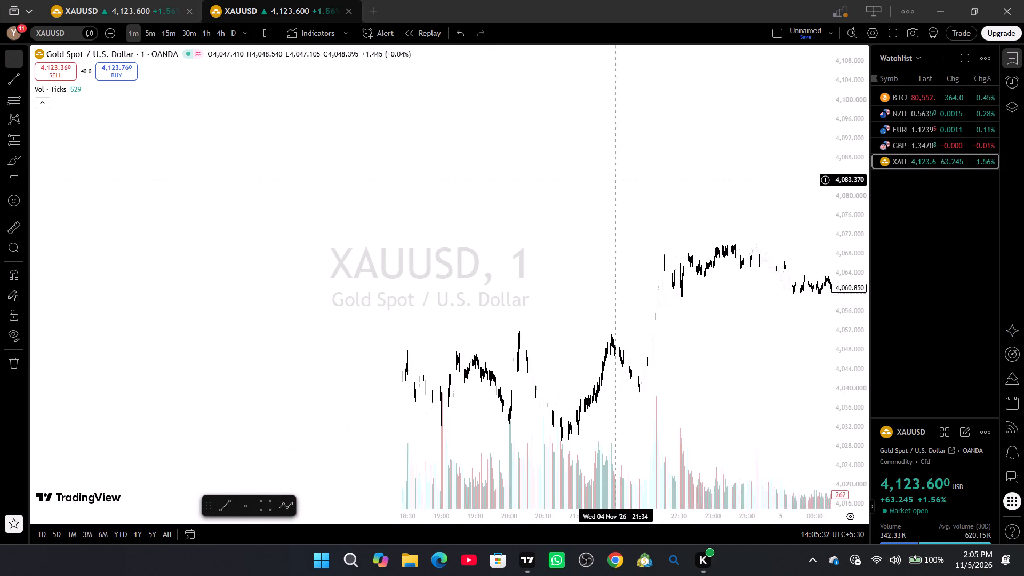
drag(627, 178, 637, 175)
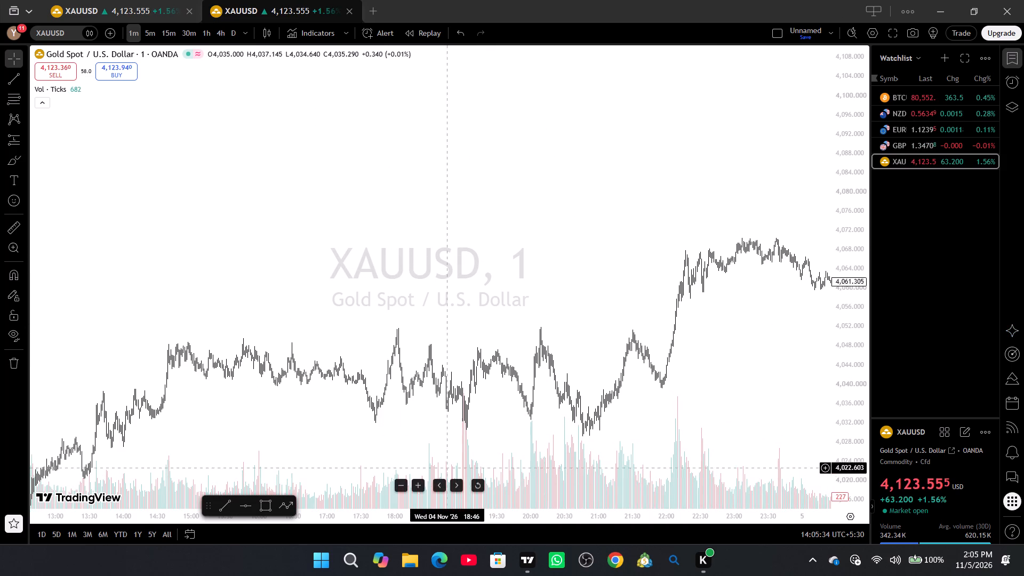
drag(419, 431, 452, 402)
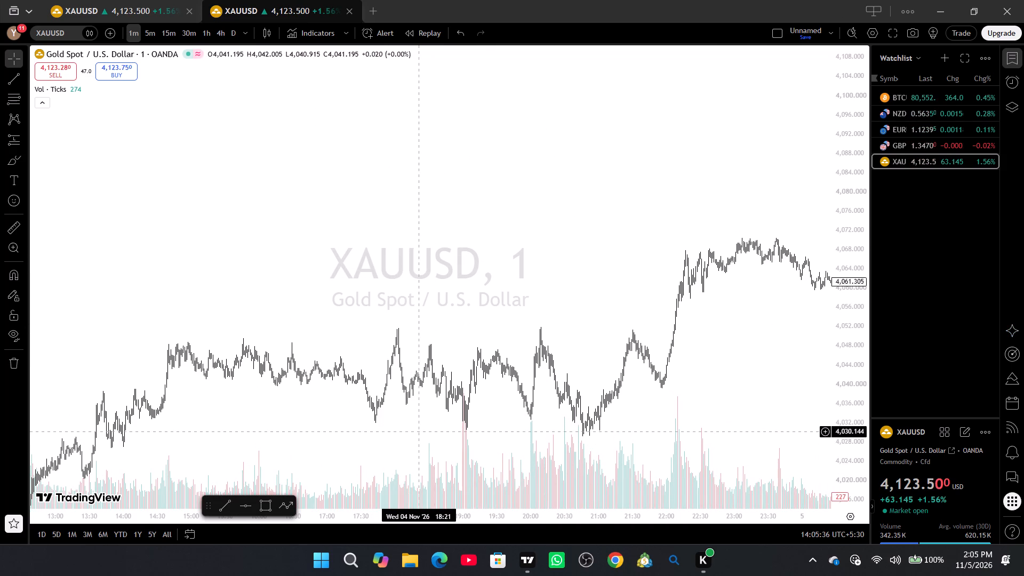
drag(452, 402, 603, 279)
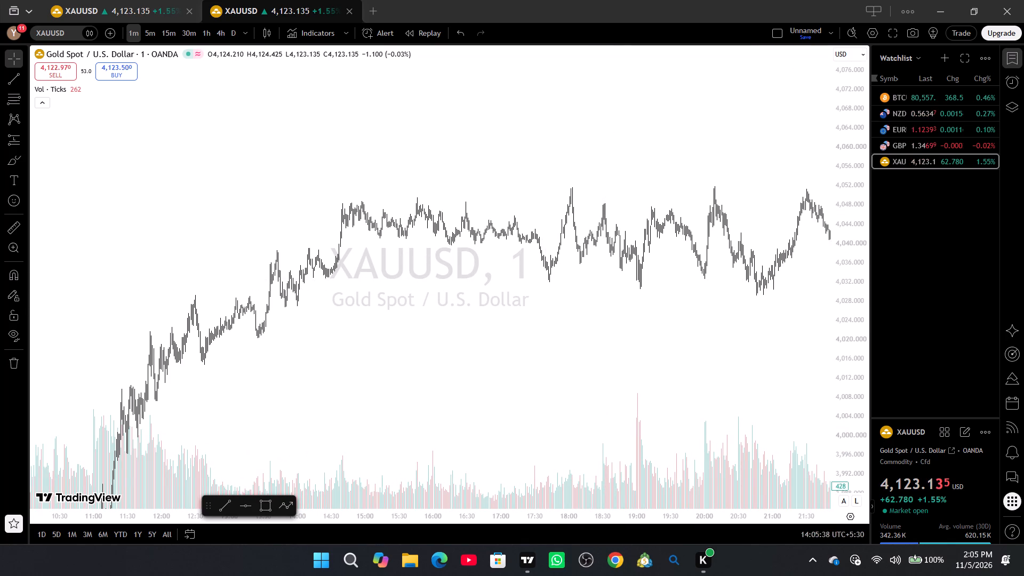
drag(848, 383, 788, 100)
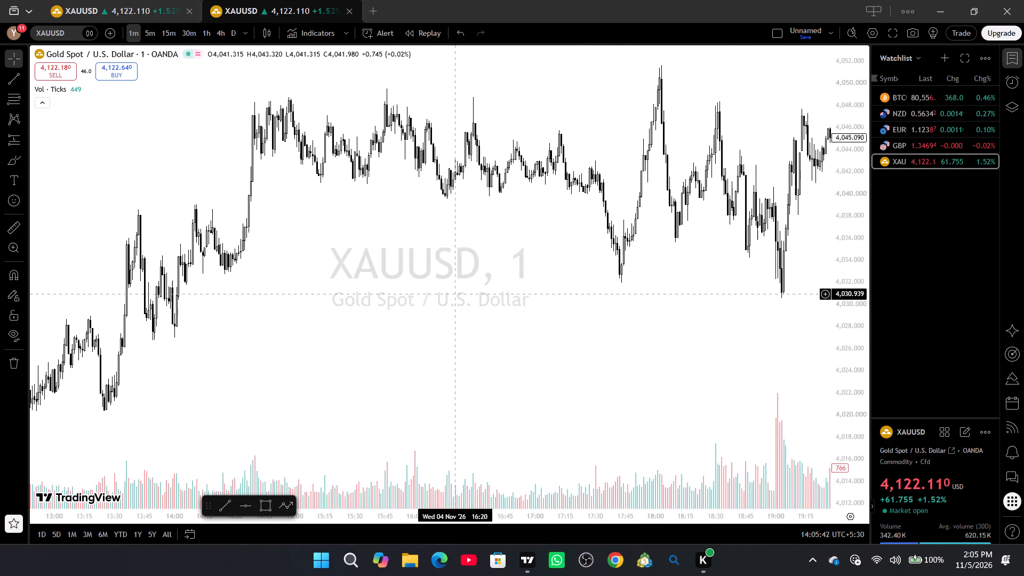
Draw a thin rectangle zone from the 14:24 low to about 18:22, between about 4,033.16 and 4,032.77.
click(266, 500)
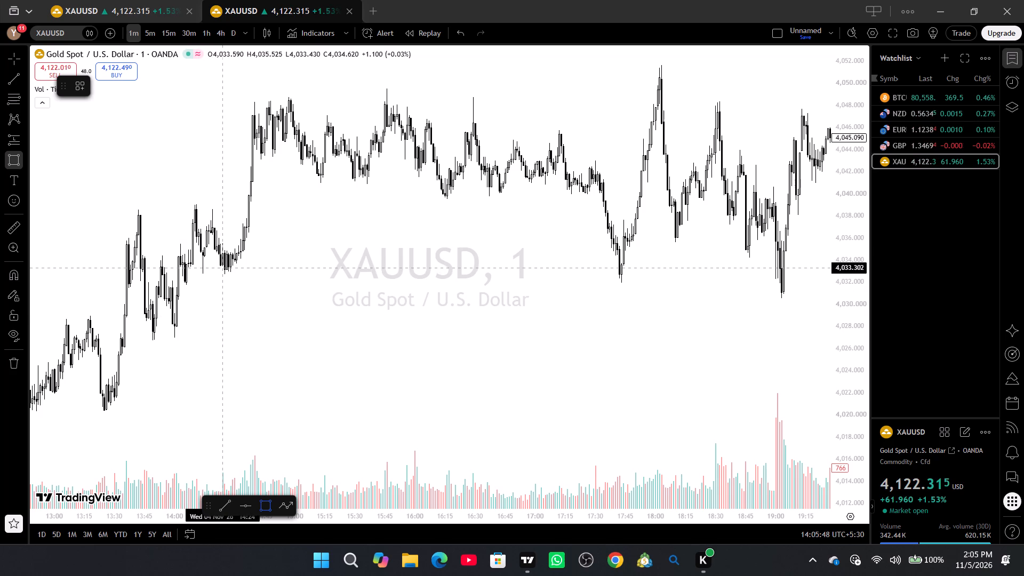
drag(222, 269, 598, 307)
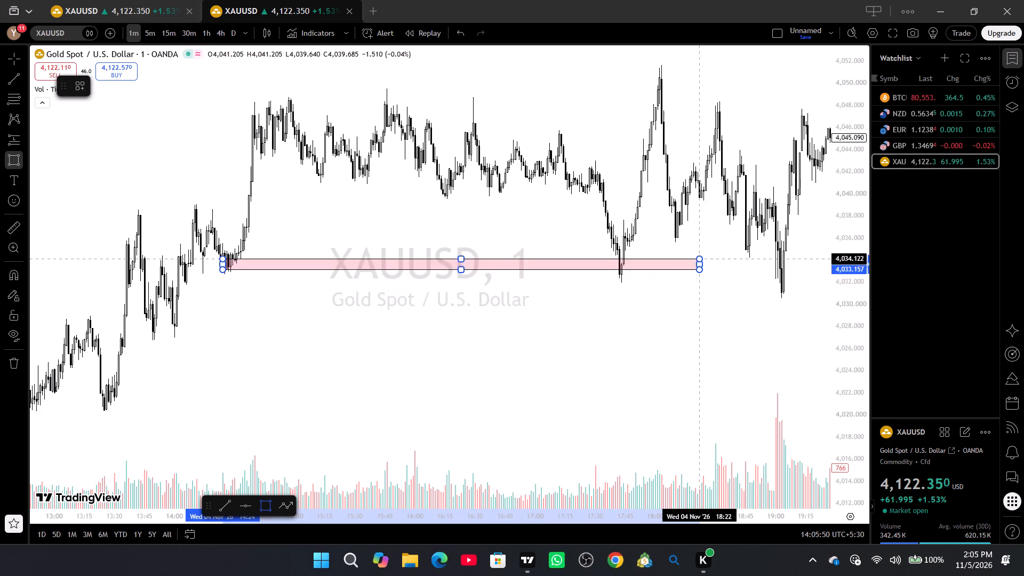
drag(699, 274, 465, 348)
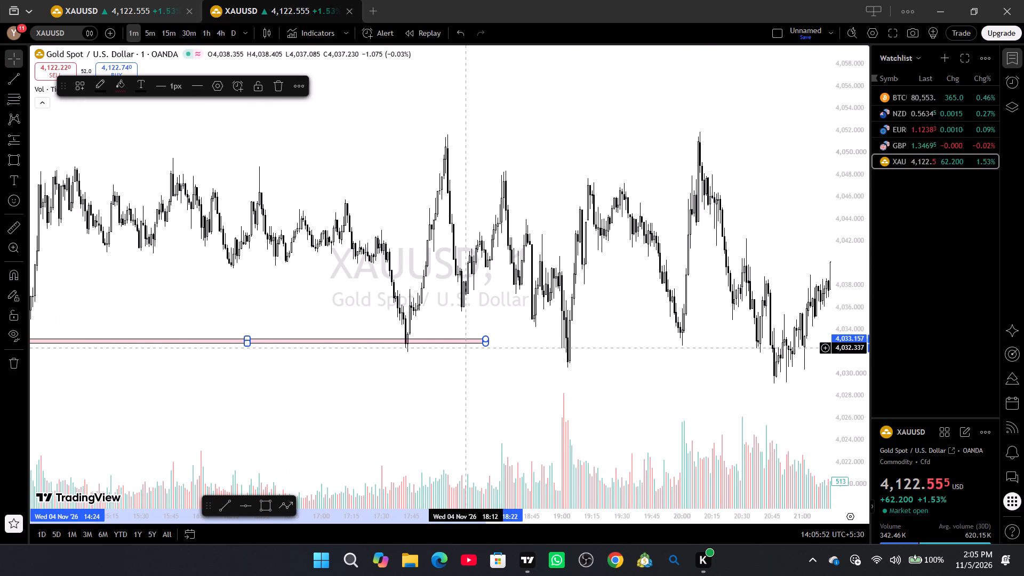
click(504, 339)
Shorten the rectangle zone so its later end falls at 17:50, just past the dip into it.
drag(501, 393, 750, 335)
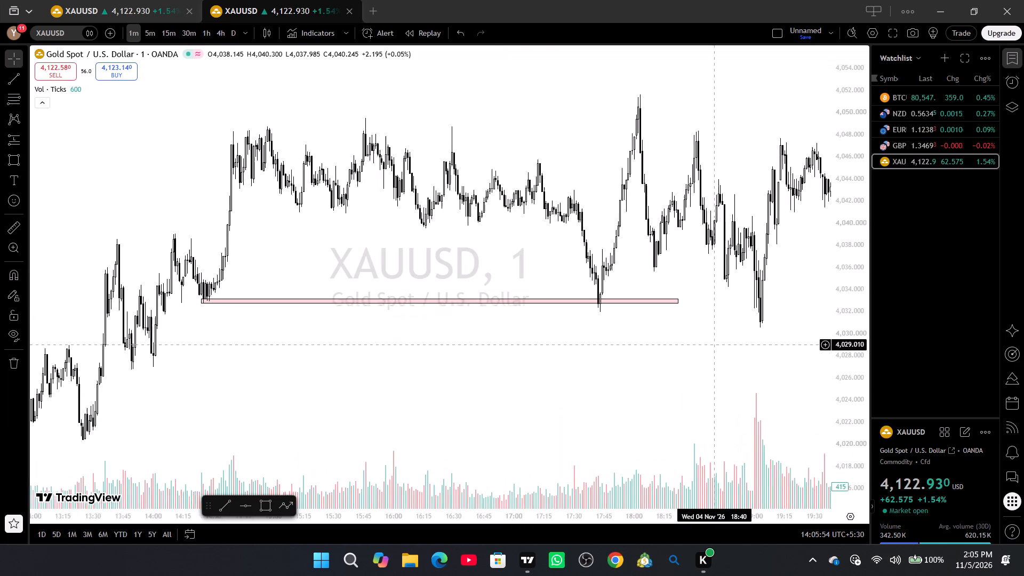
drag(750, 335, 798, 331)
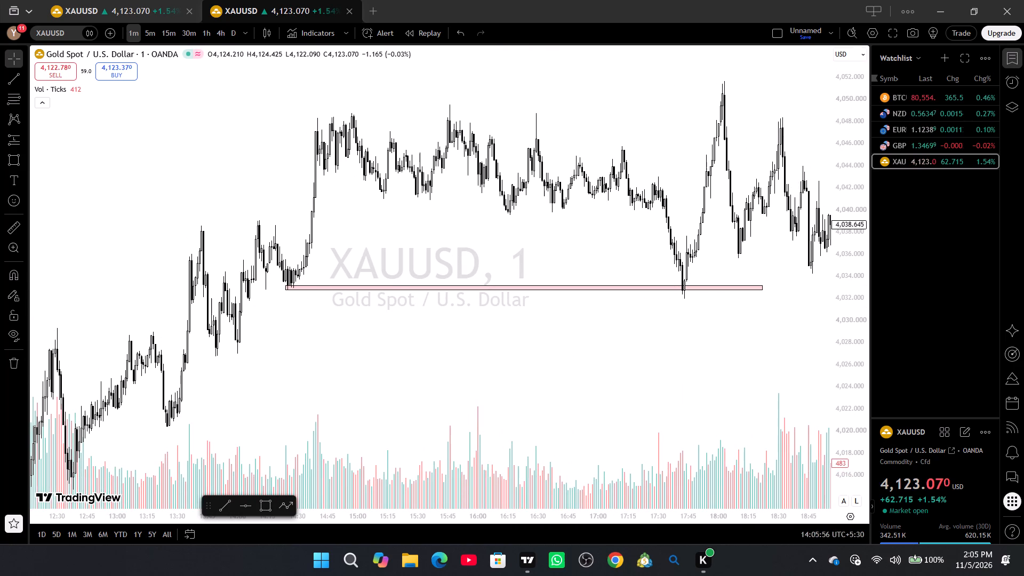
drag(841, 331, 810, 150)
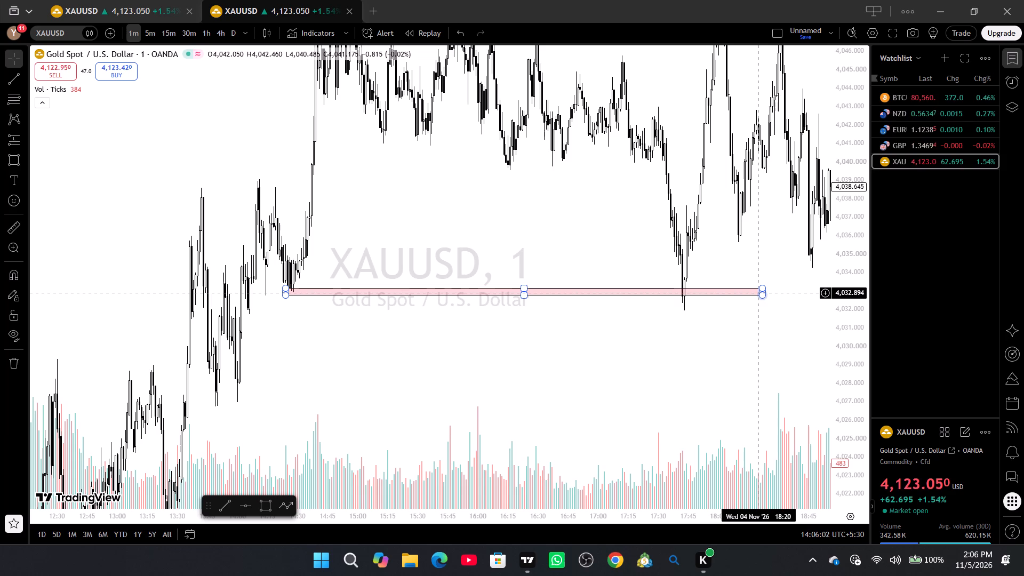
click(759, 293)
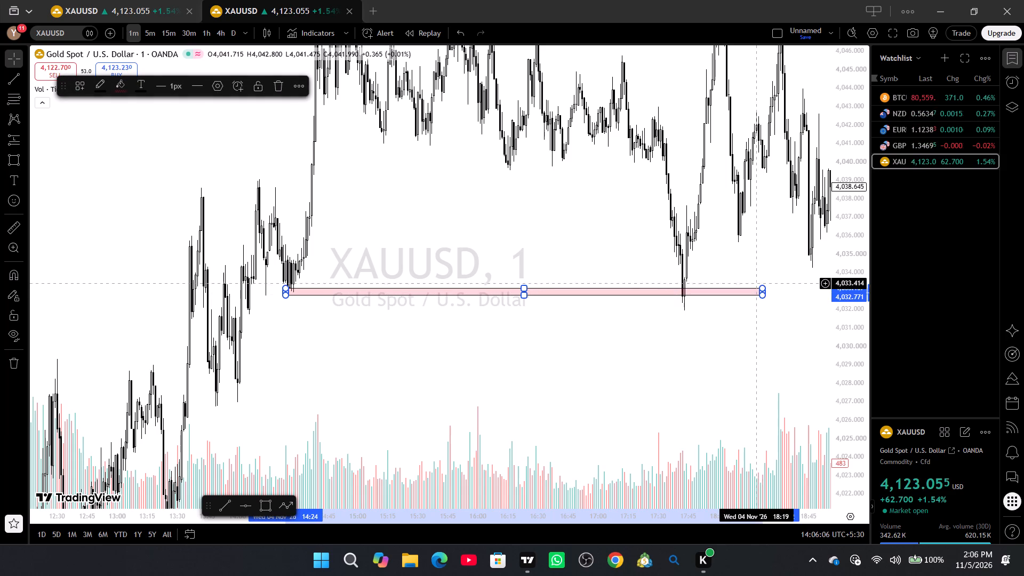
click(758, 292)
drag(758, 292, 699, 294)
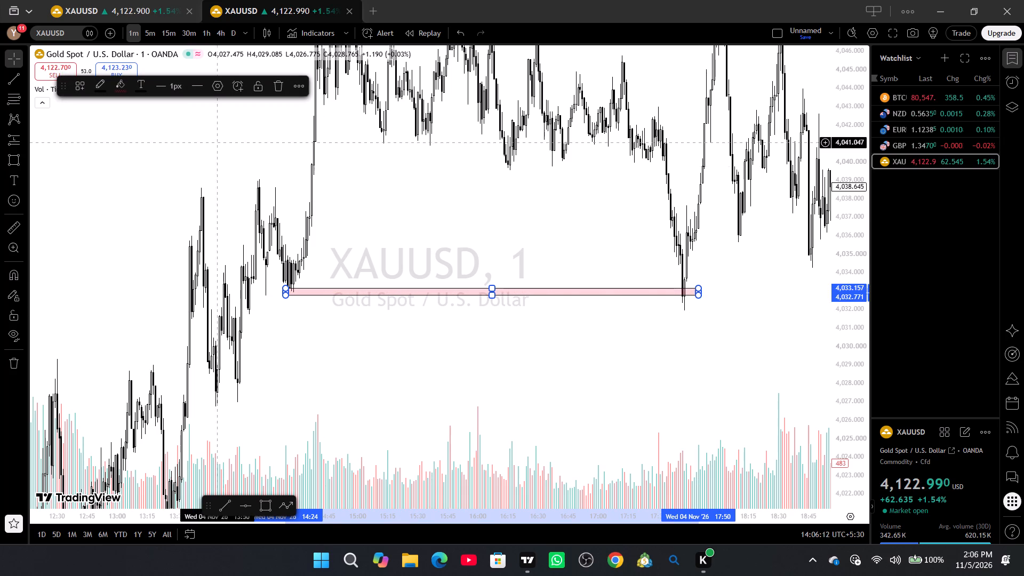
Change the rectangle zone's fill colour to green.
click(113, 81)
click(158, 123)
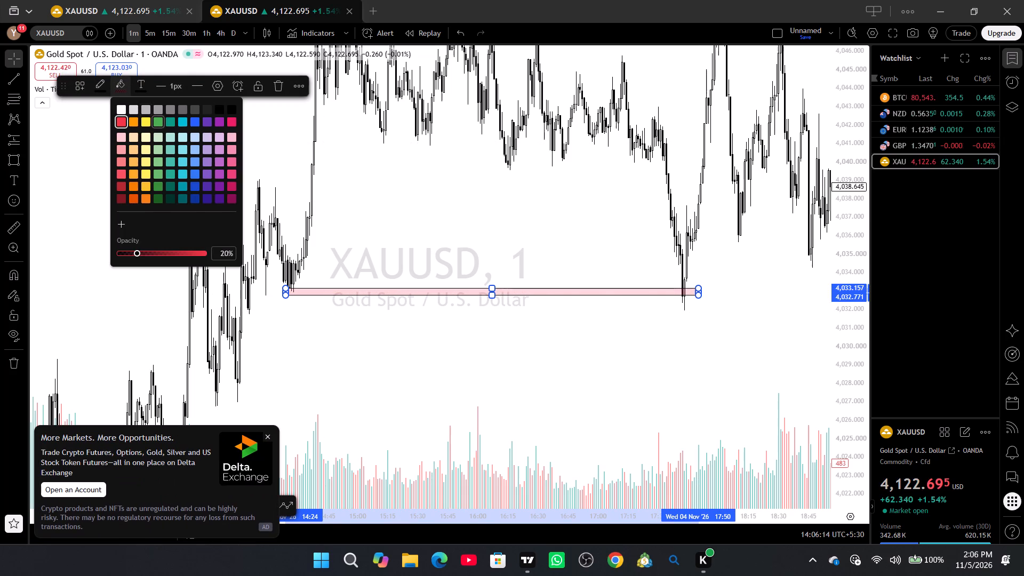
click(517, 194)
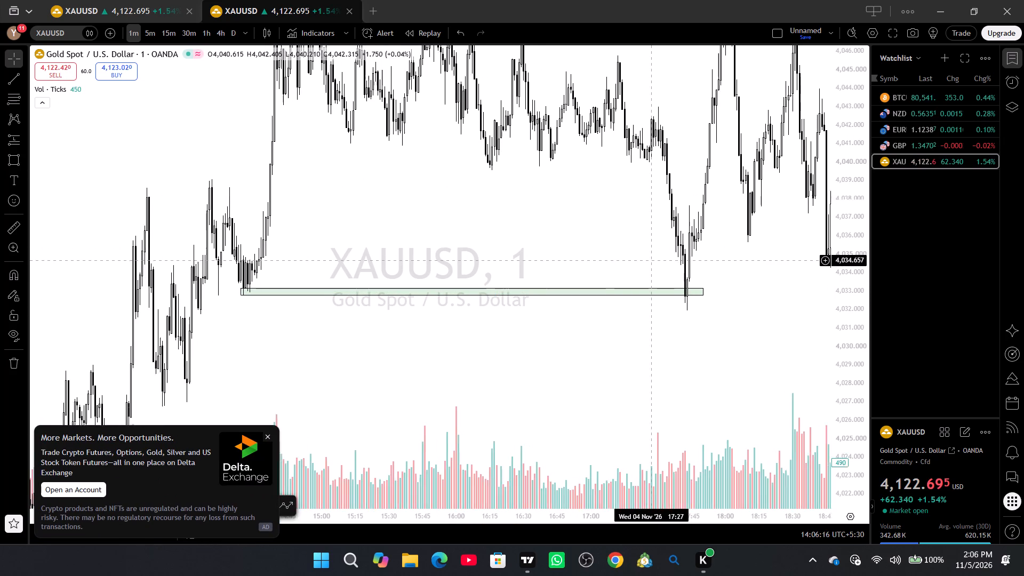
Examine the price action around the green zone with the chart in fullscreen view, dismissing the advertisement.
drag(766, 254, 722, 310)
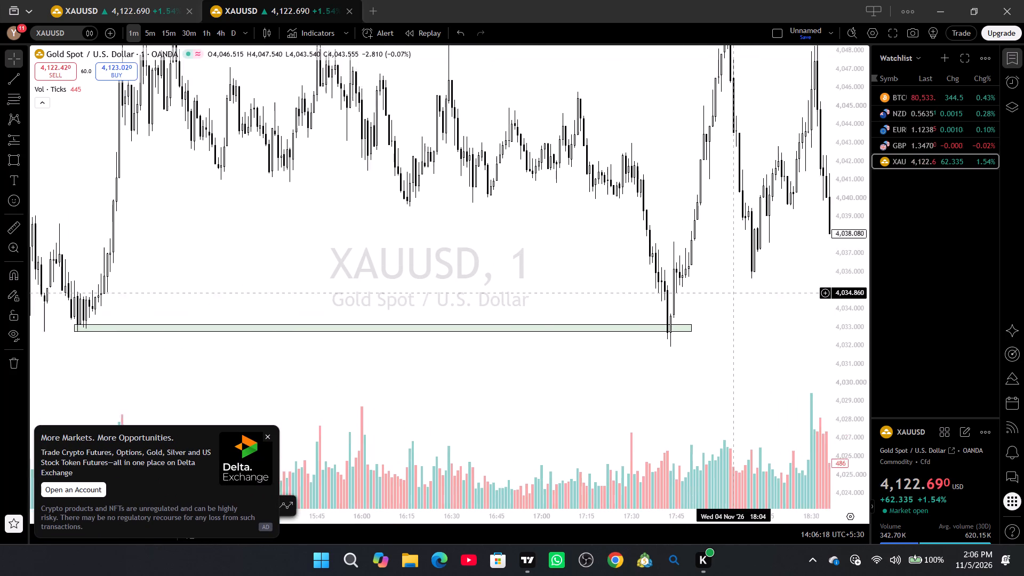
drag(722, 310, 700, 331)
drag(851, 167, 830, 274)
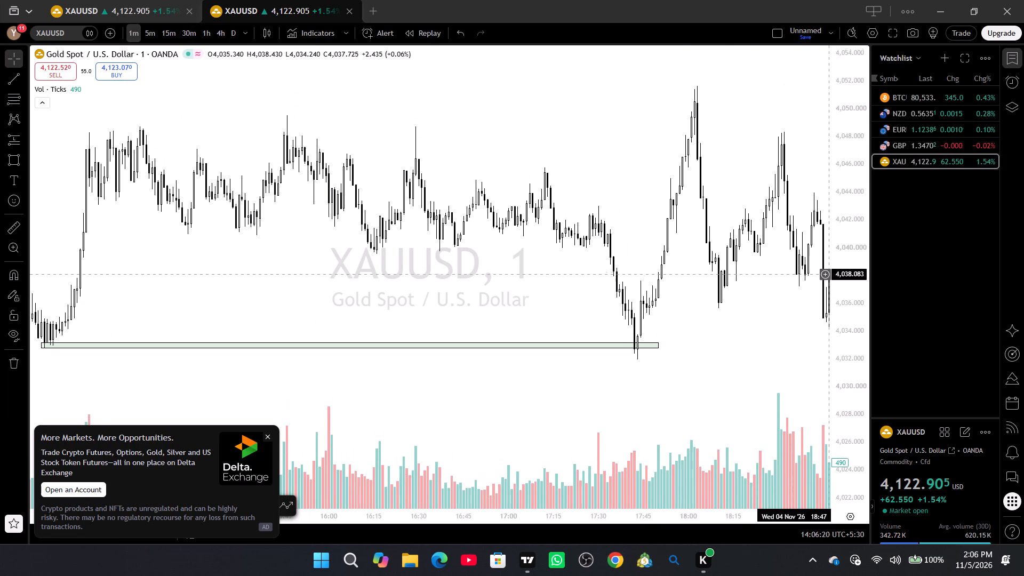
drag(830, 274, 804, 188)
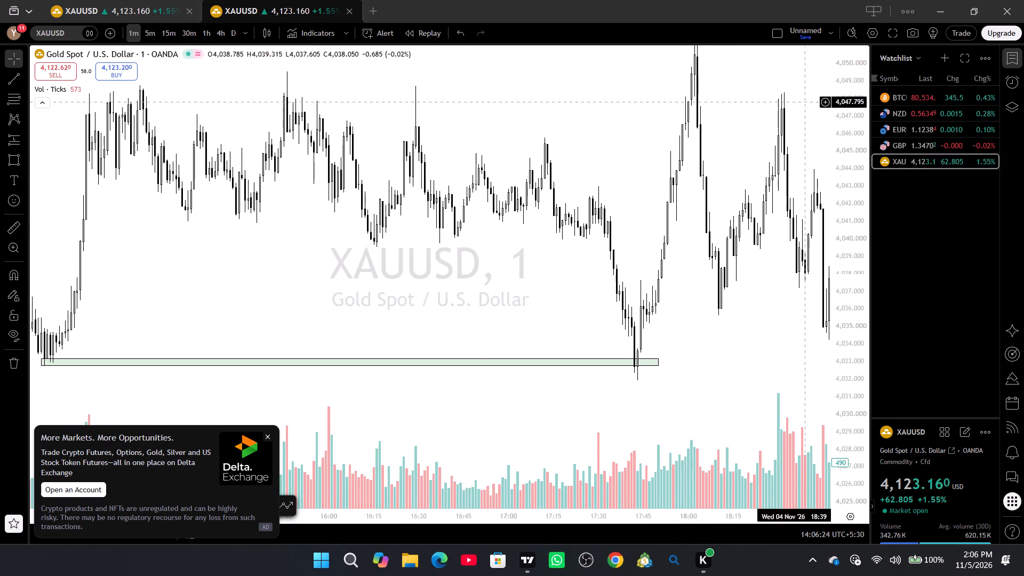
click(891, 33)
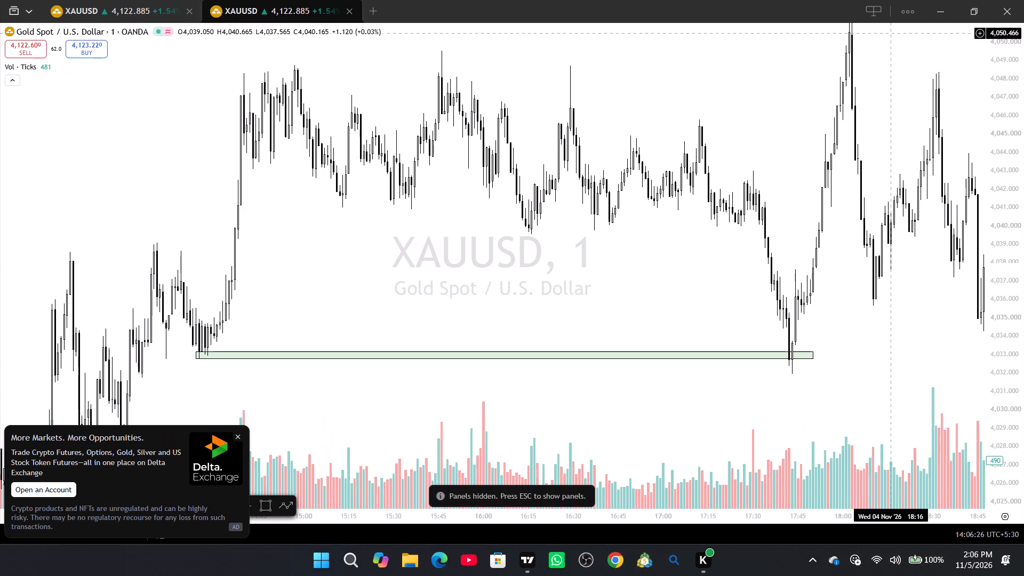
drag(835, 315, 539, 325)
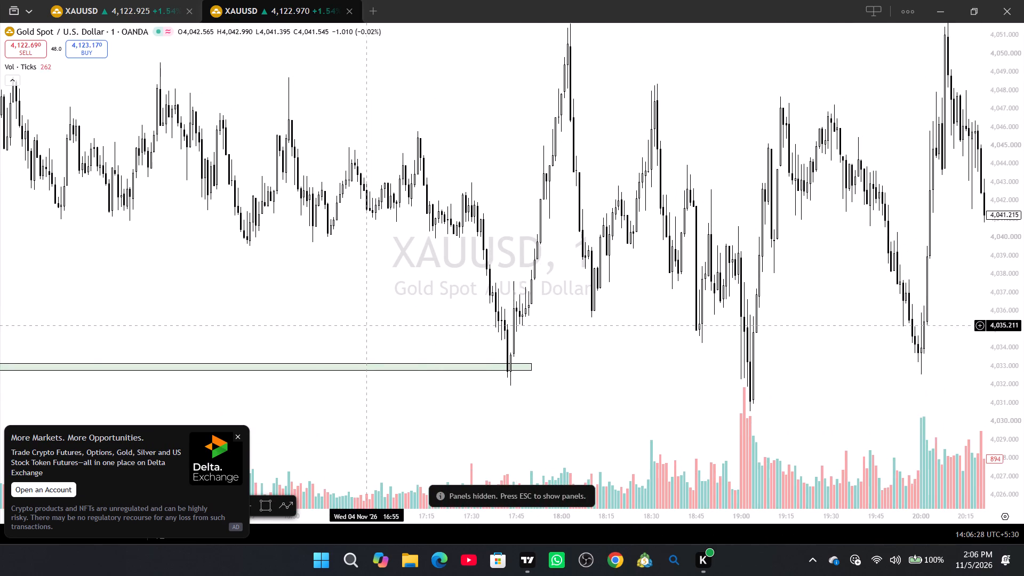
drag(477, 313, 750, 304)
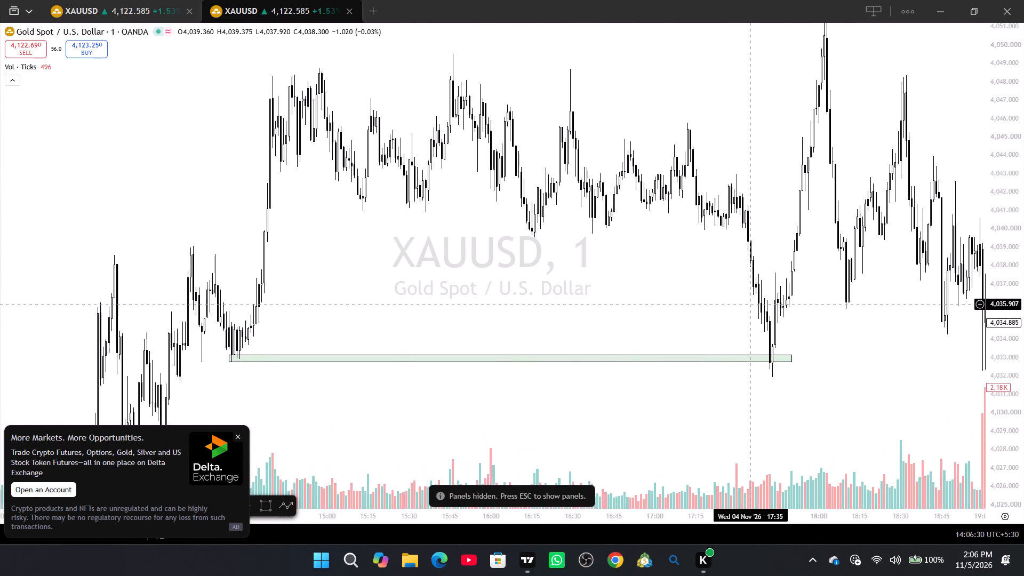
click(242, 435)
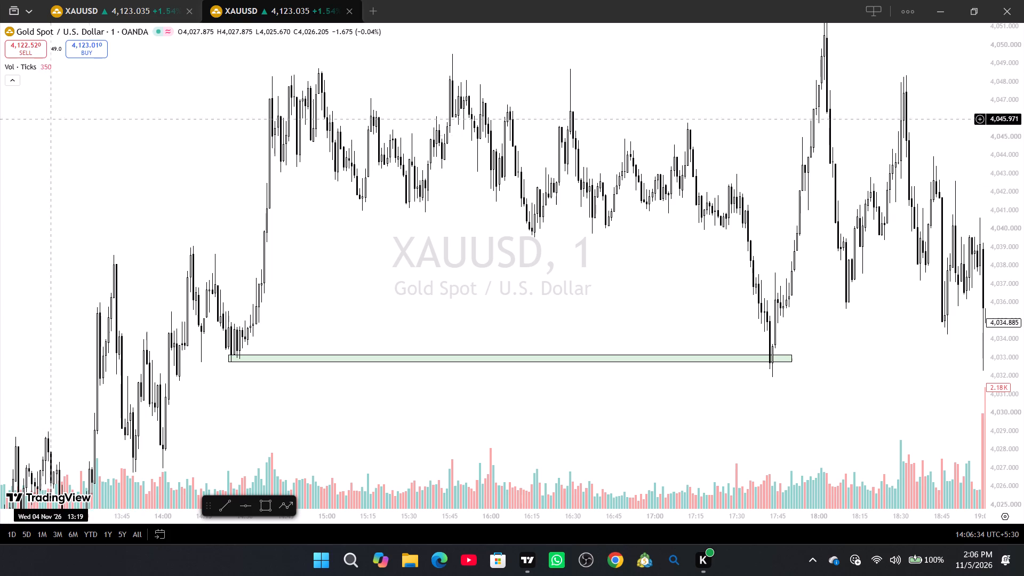
key(Escape)
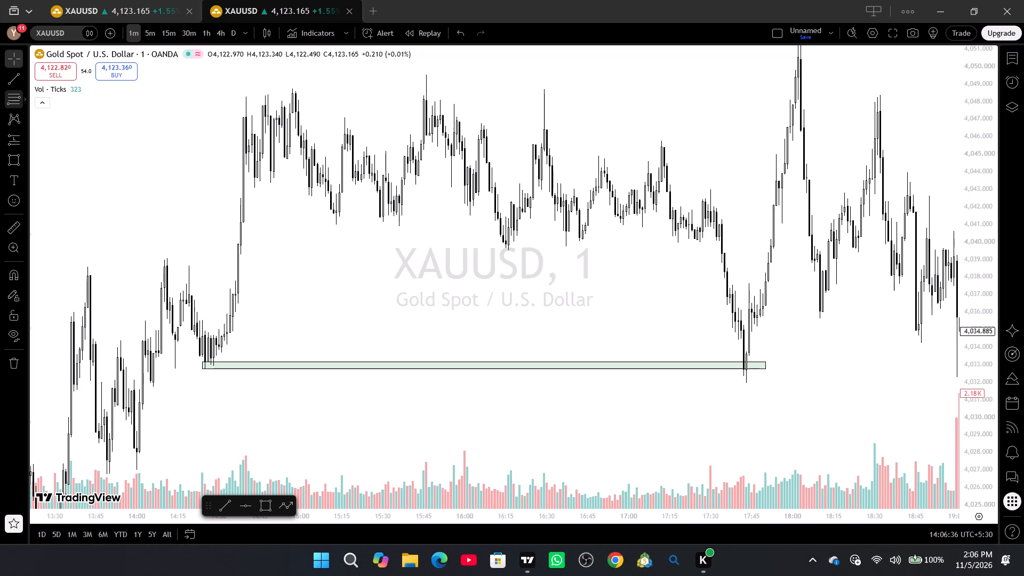
Place a Long Position at the 17:45 candle after the dip into the green zone, with entry at about 4,035.41.
click(28, 101)
click(26, 101)
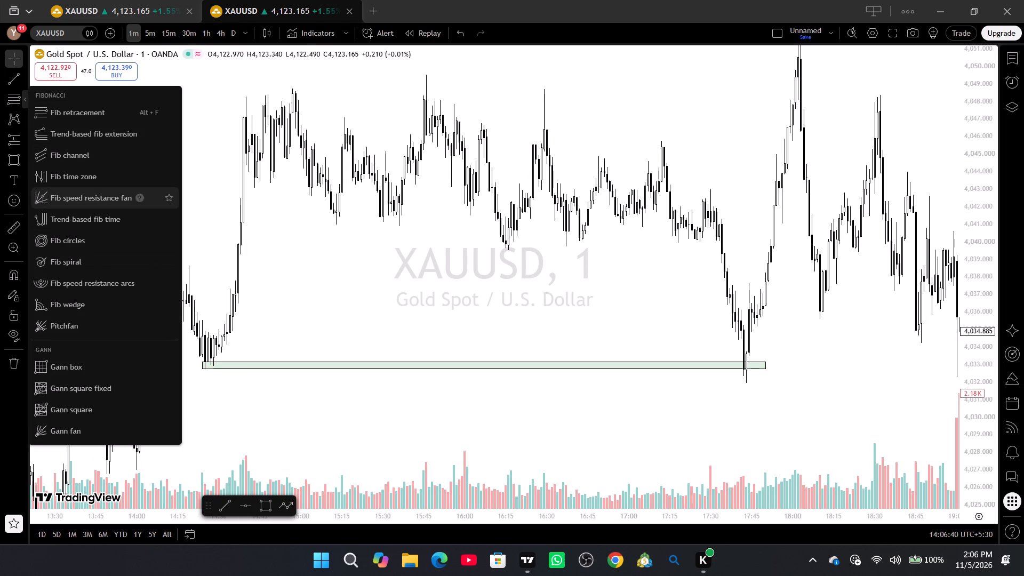
click(22, 139)
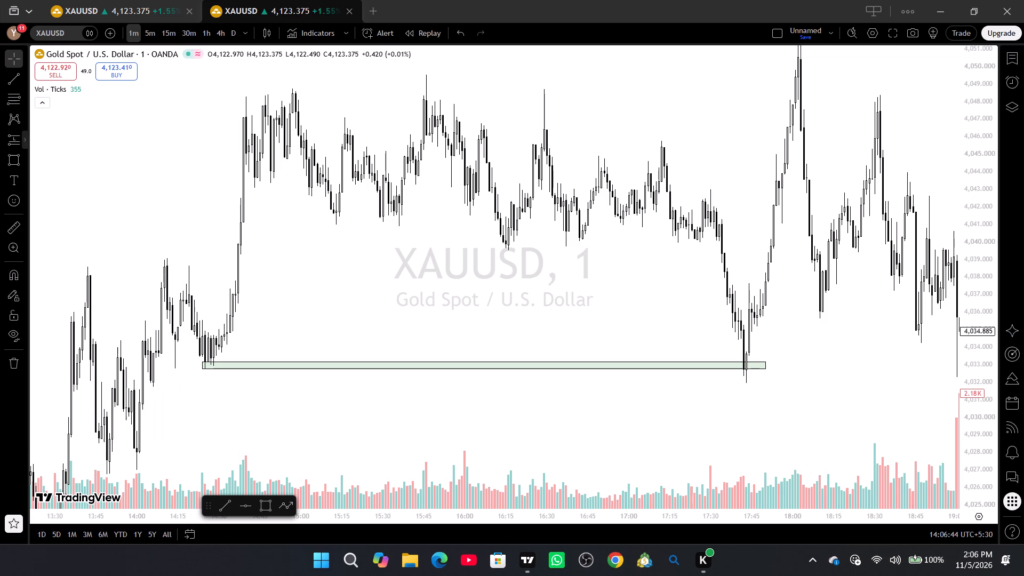
click(63, 150)
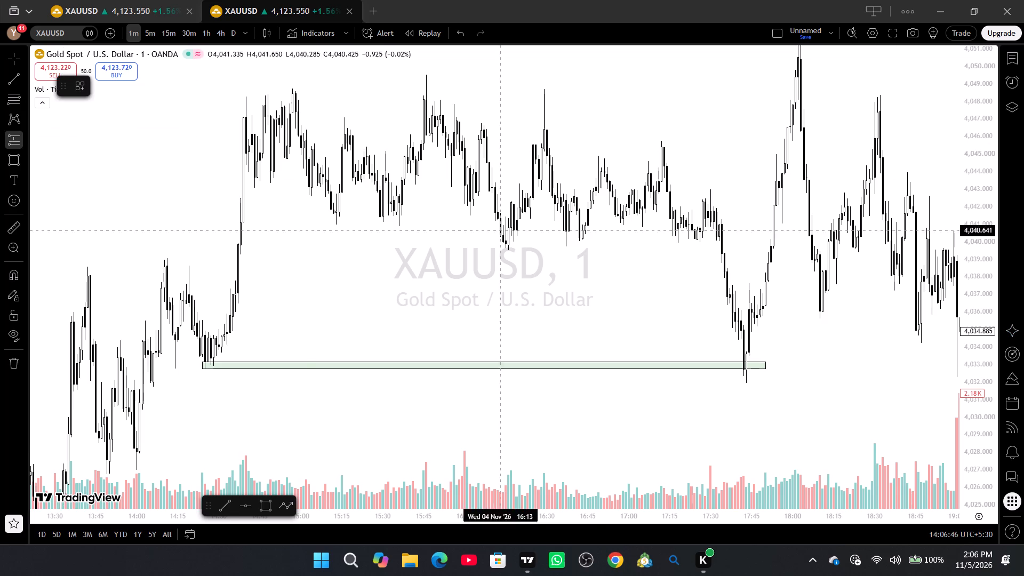
click(751, 322)
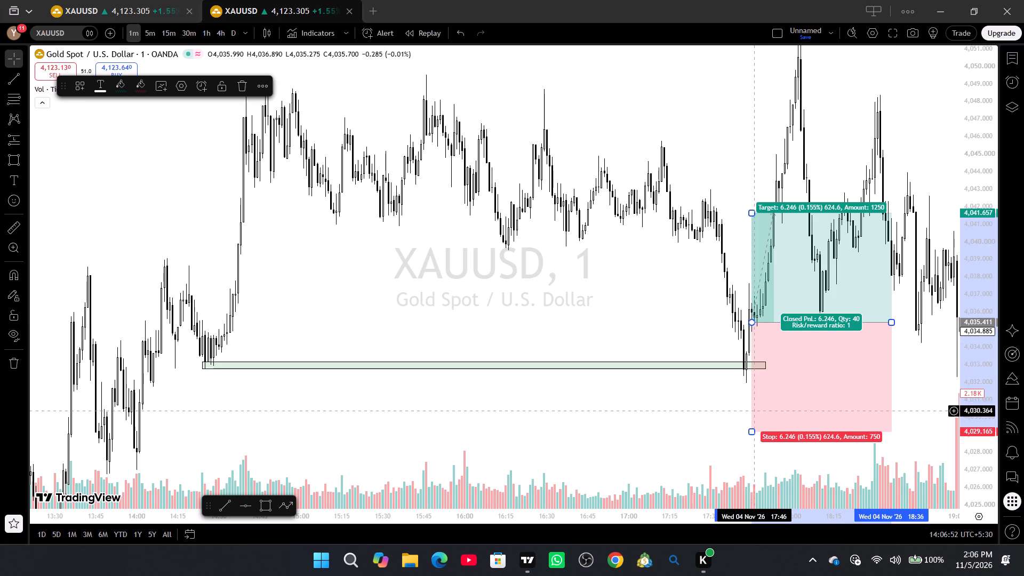
Set the long position's stop to about 4,031.64 and its target to about 4,043.10, for a risk/reward ratio of about 2.04.
drag(751, 433, 771, 388)
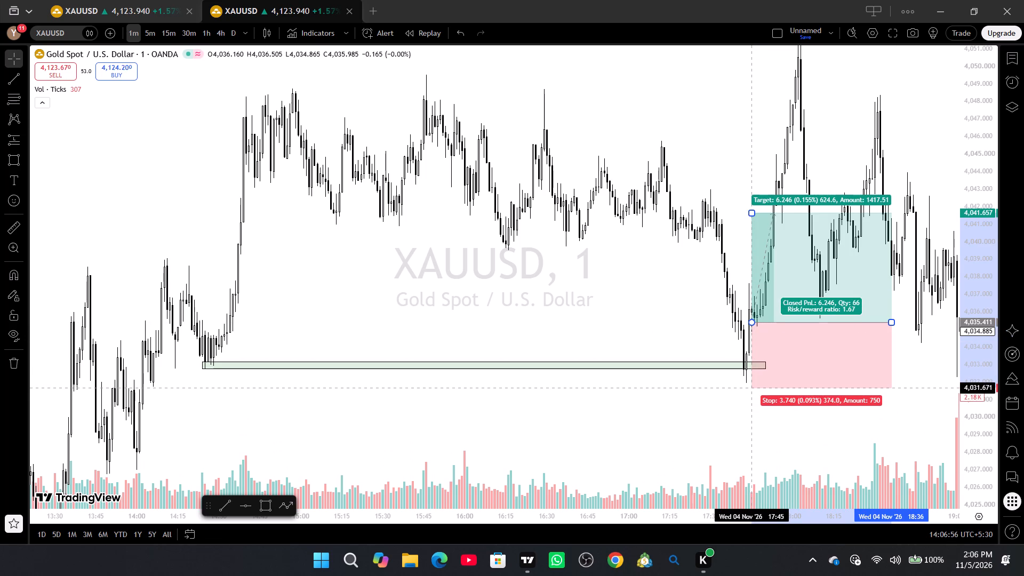
drag(771, 388, 773, 388)
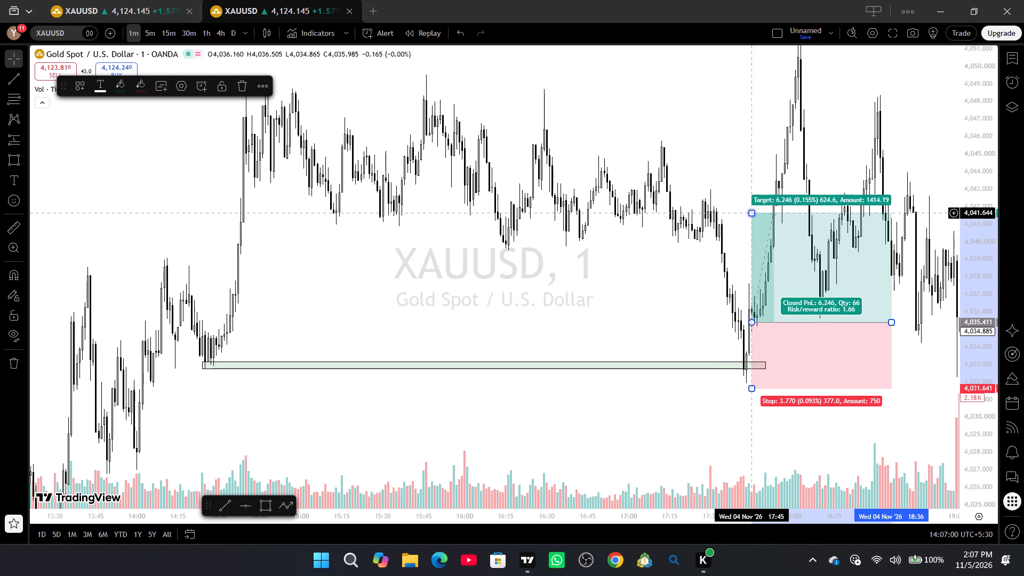
drag(750, 214, 753, 183)
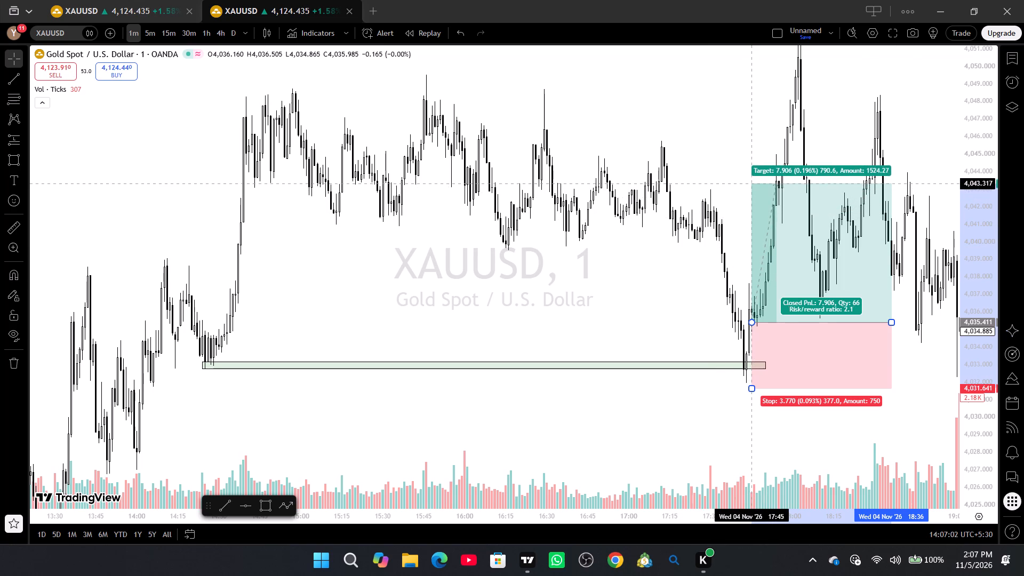
drag(753, 183, 753, 183)
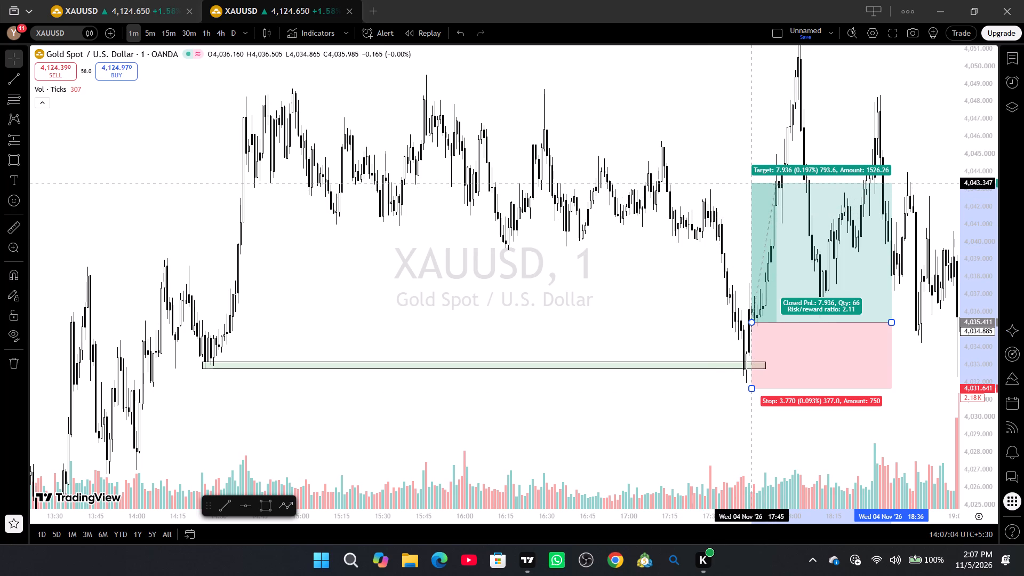
drag(753, 183, 753, 189)
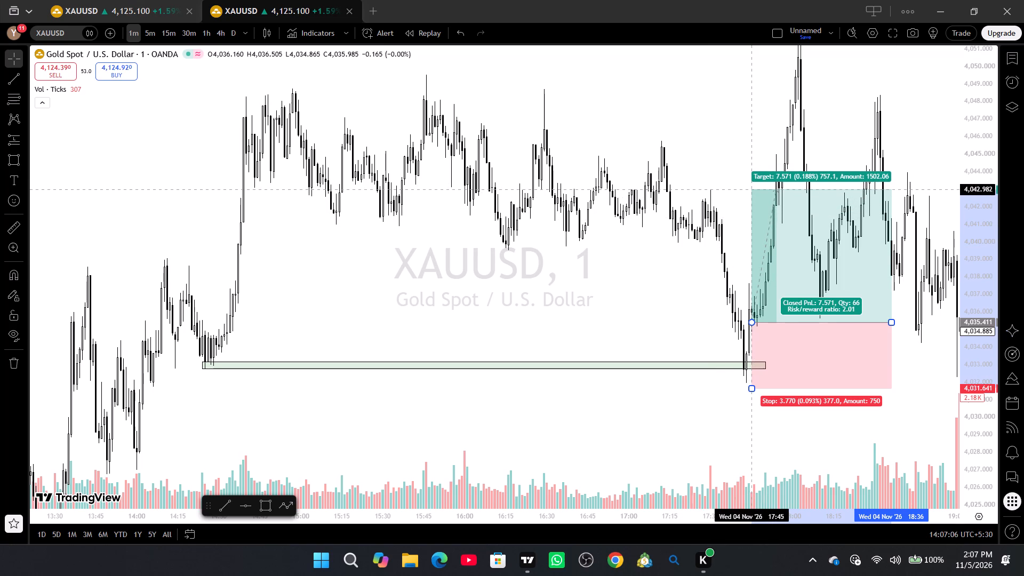
drag(753, 189, 753, 187)
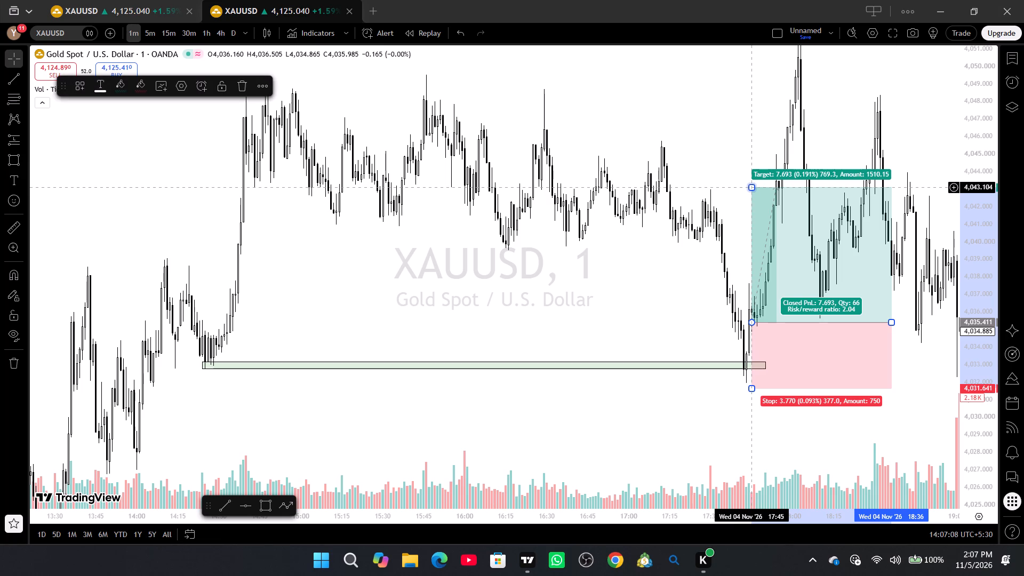
Shorten the long position so its later end falls at 18:03, near the rally's peak.
drag(761, 453, 708, 403)
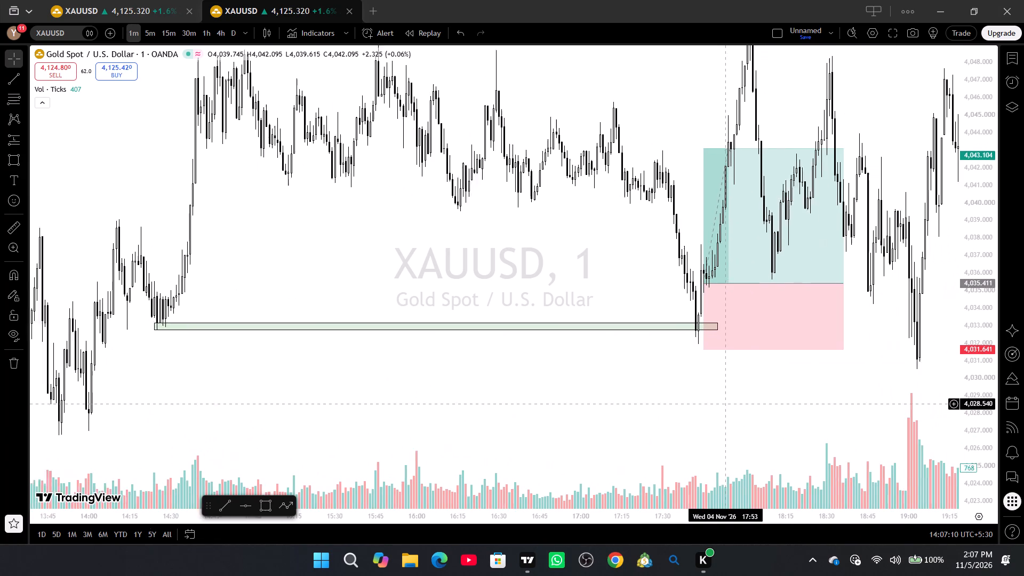
drag(708, 403, 704, 404)
drag(820, 284, 730, 282)
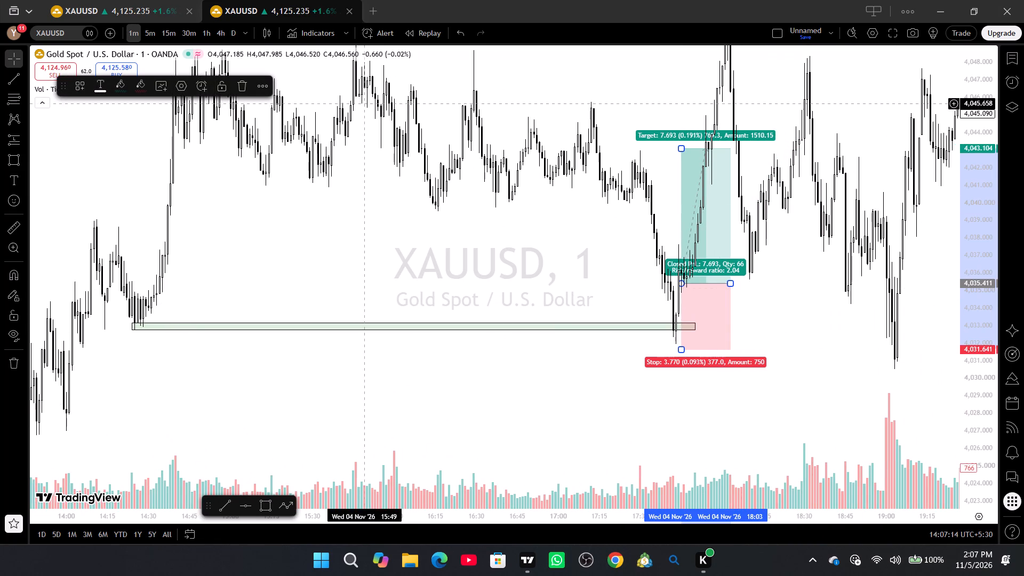
Change the long position's stop colour to dark grey at 20% opacity.
click(176, 89)
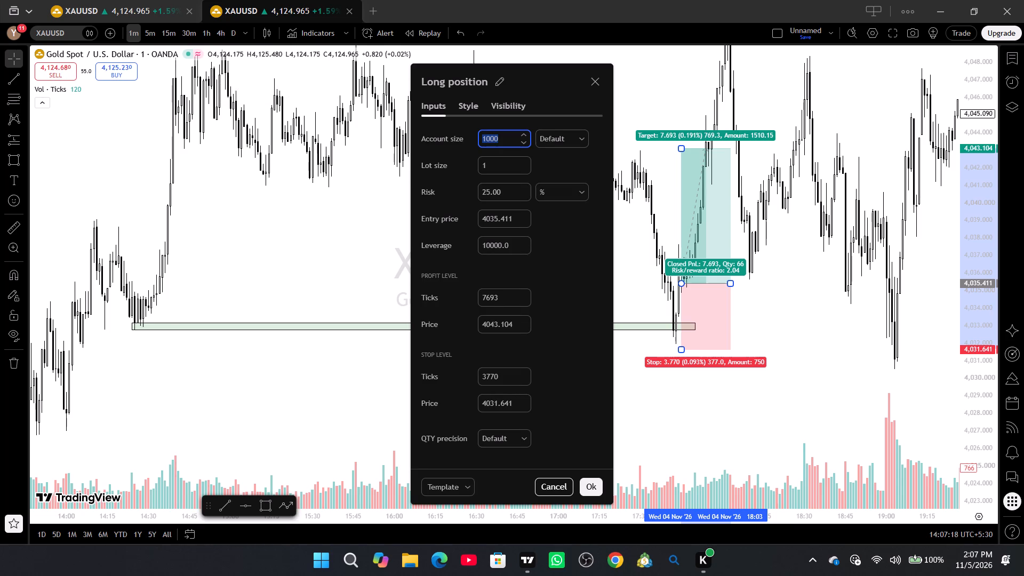
click(471, 114)
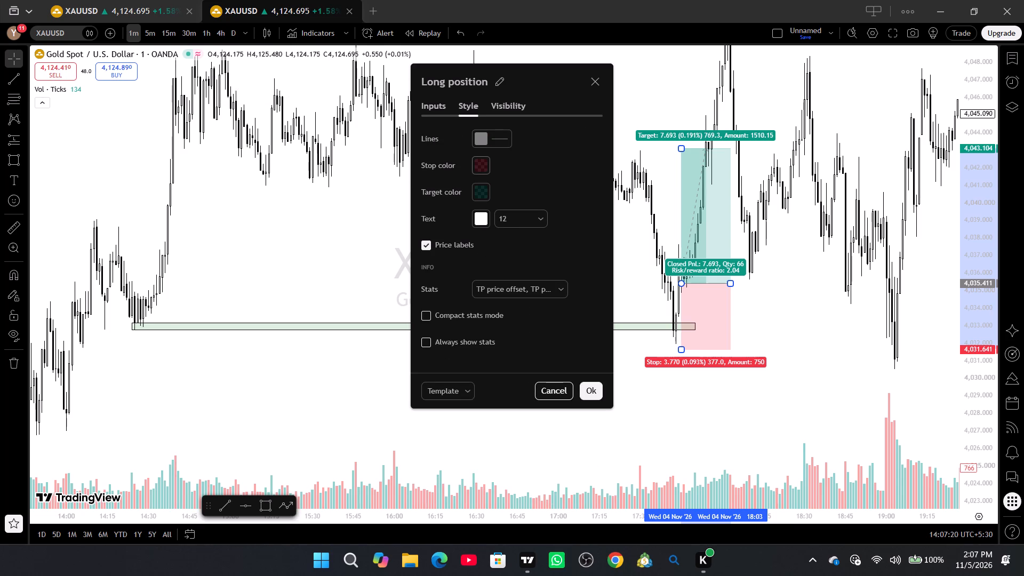
click(483, 167)
click(534, 188)
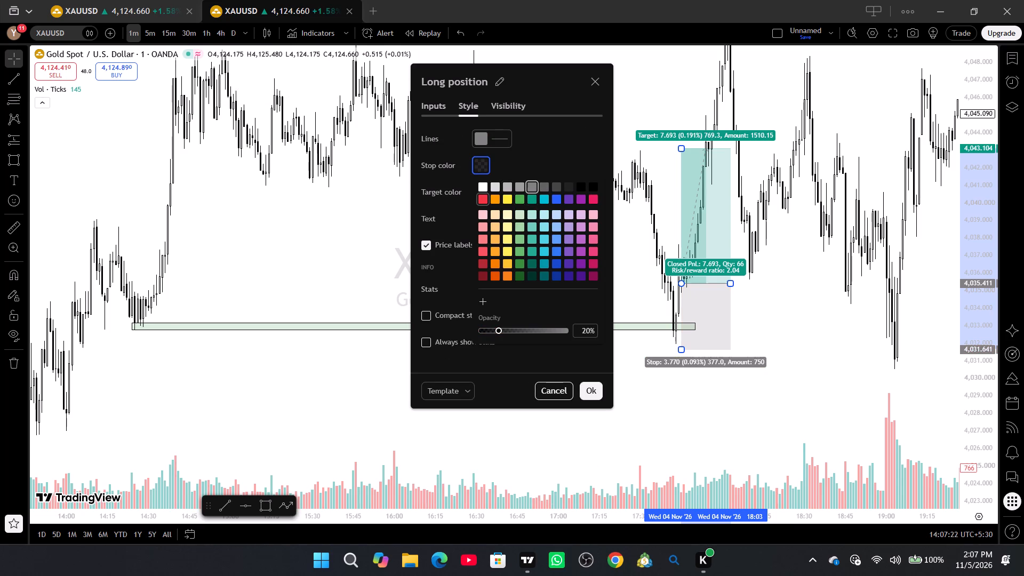
click(543, 187)
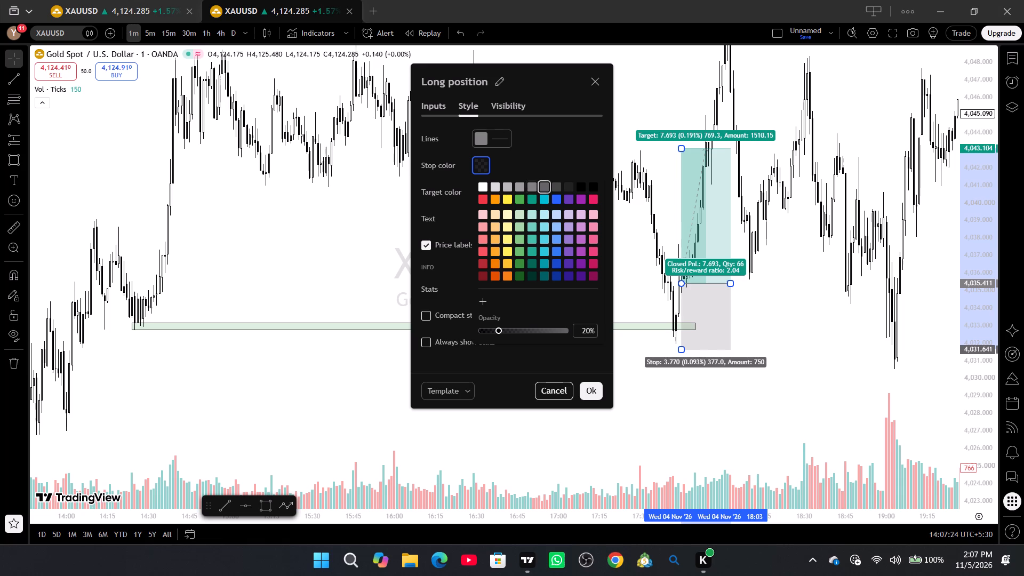
click(531, 159)
Change the long position's target colour to the darkest green at 25% opacity and apply the style settings.
click(486, 190)
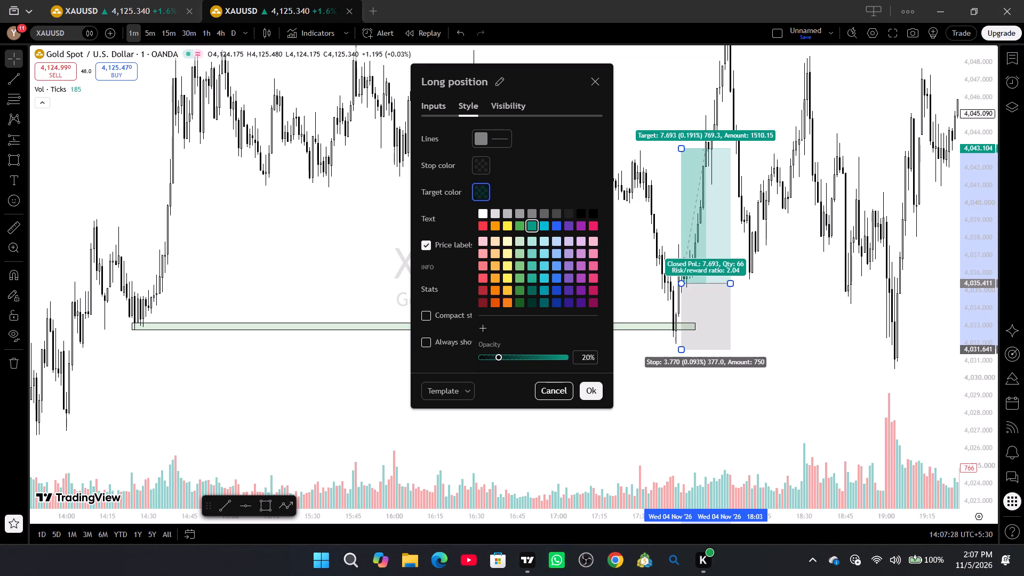
click(517, 225)
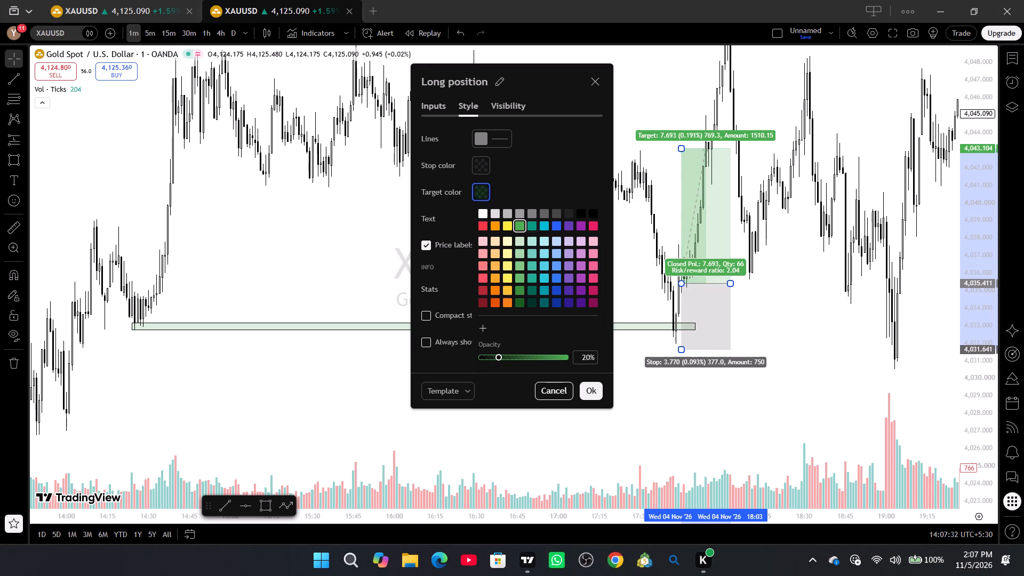
click(519, 299)
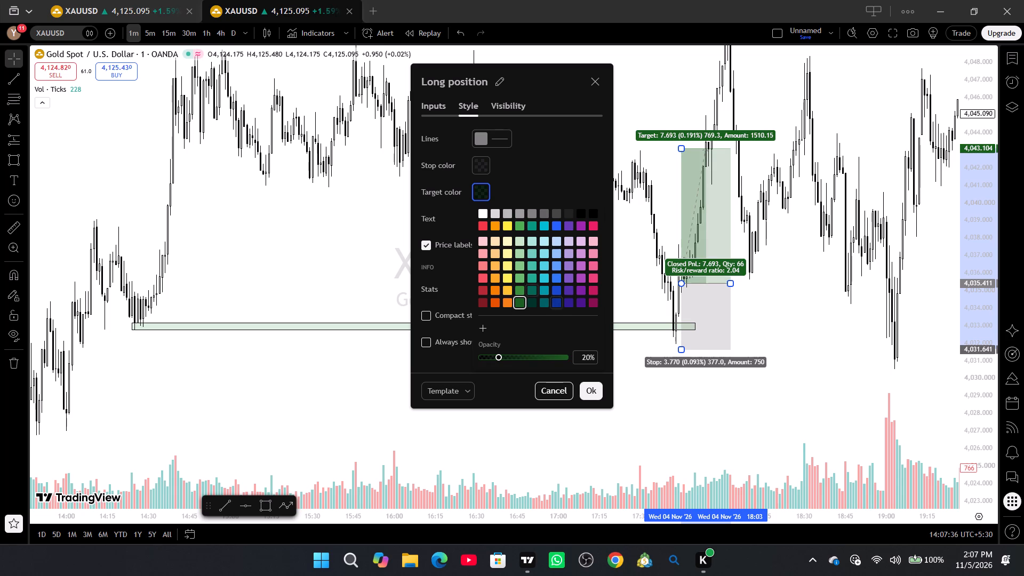
click(522, 292)
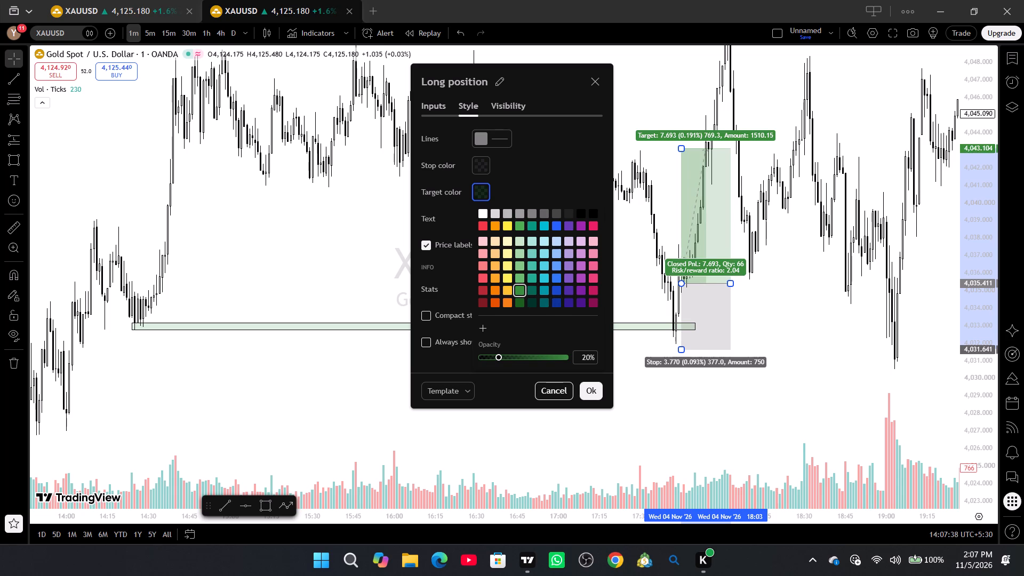
click(521, 298)
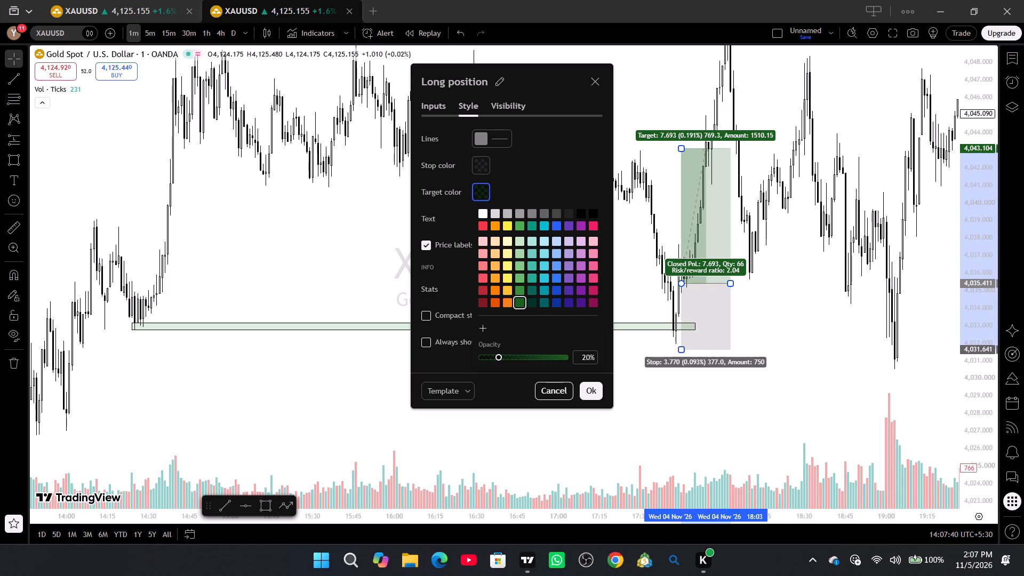
drag(499, 355, 526, 361)
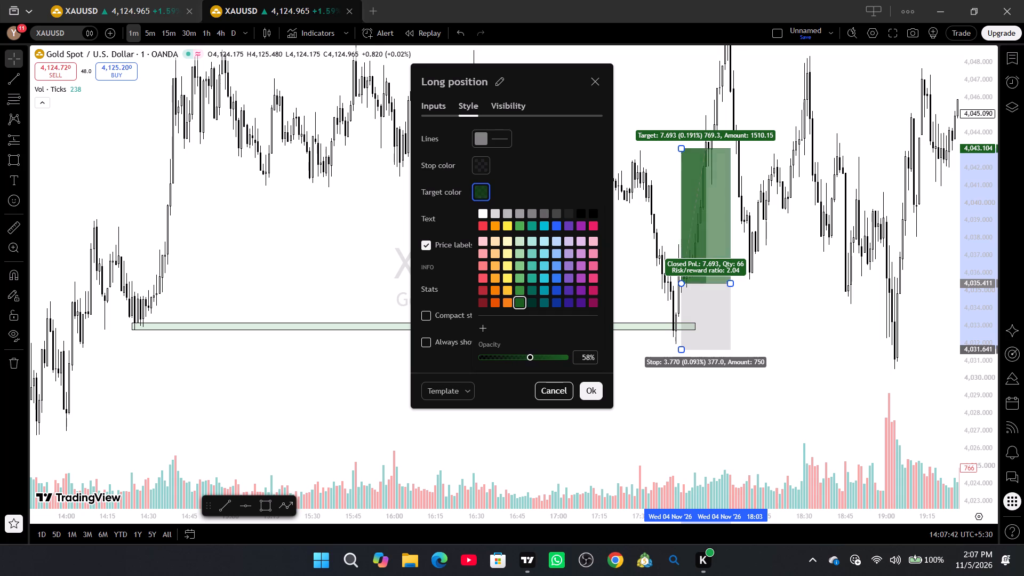
drag(526, 361, 503, 361)
click(553, 333)
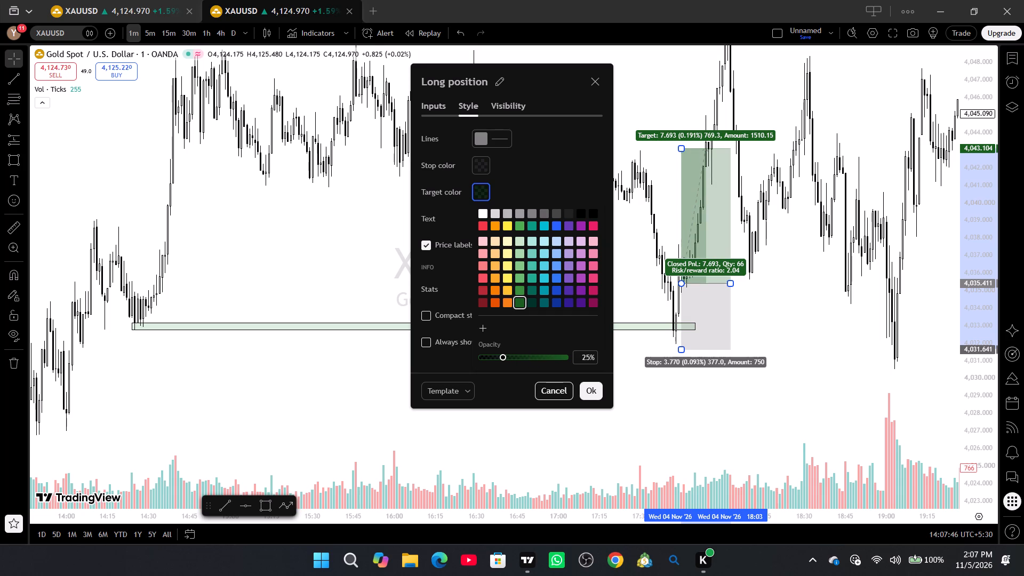
click(586, 396)
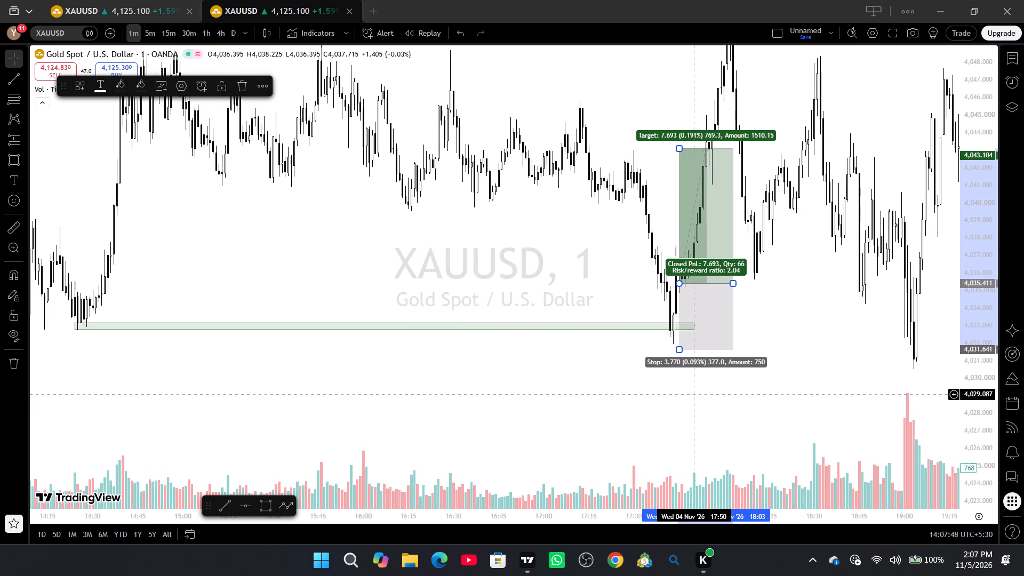
Frame the green zone and the long position together and download an image of the chart.
drag(606, 407, 621, 469)
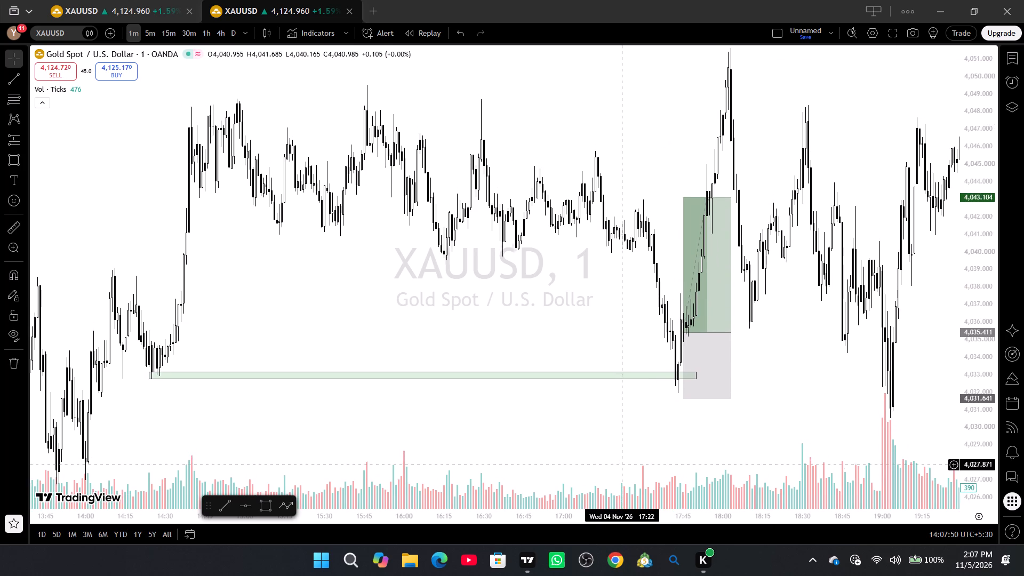
drag(621, 469, 644, 488)
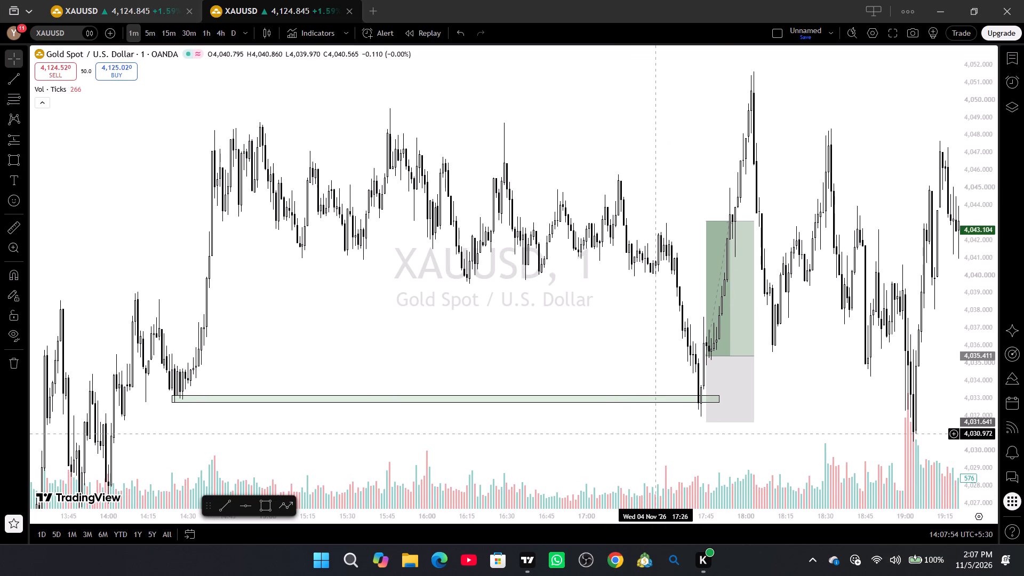
click(911, 39)
click(924, 70)
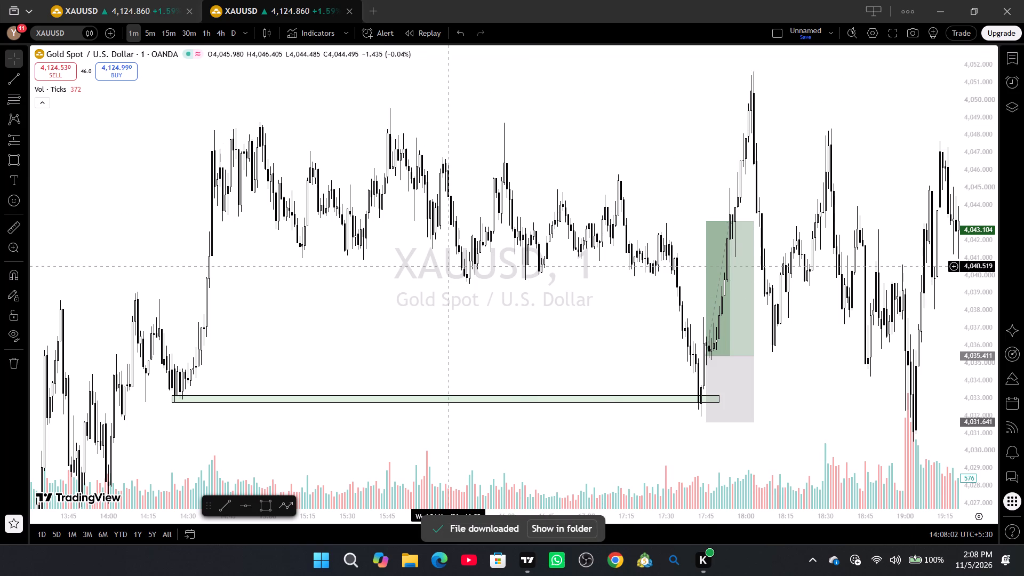
Examine the one-minute price action preceding the green zone, back to the red zone around the start of 4 November.
drag(349, 303, 492, 270)
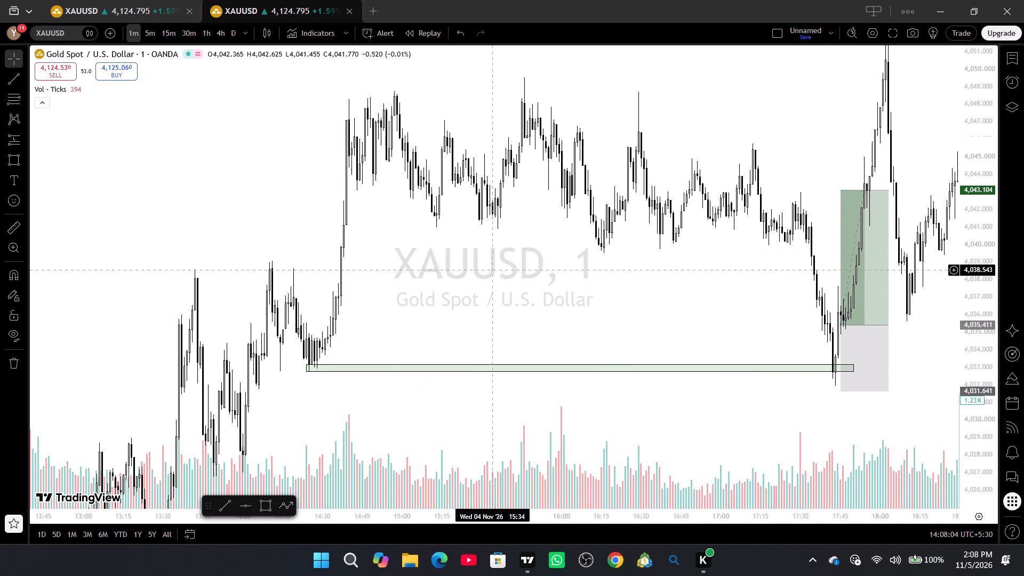
drag(254, 274, 591, 181)
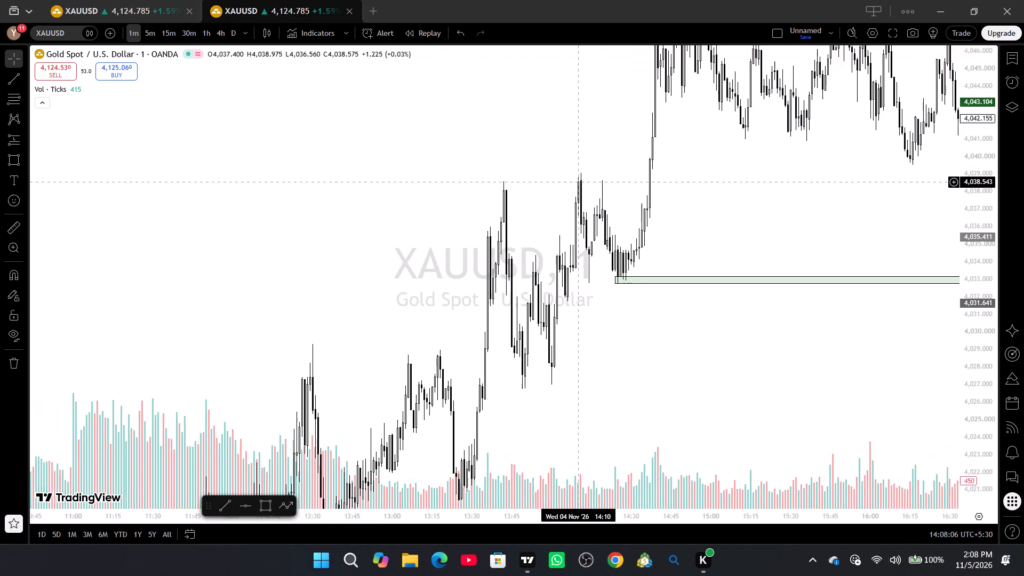
drag(591, 181, 625, 177)
drag(410, 289, 612, 139)
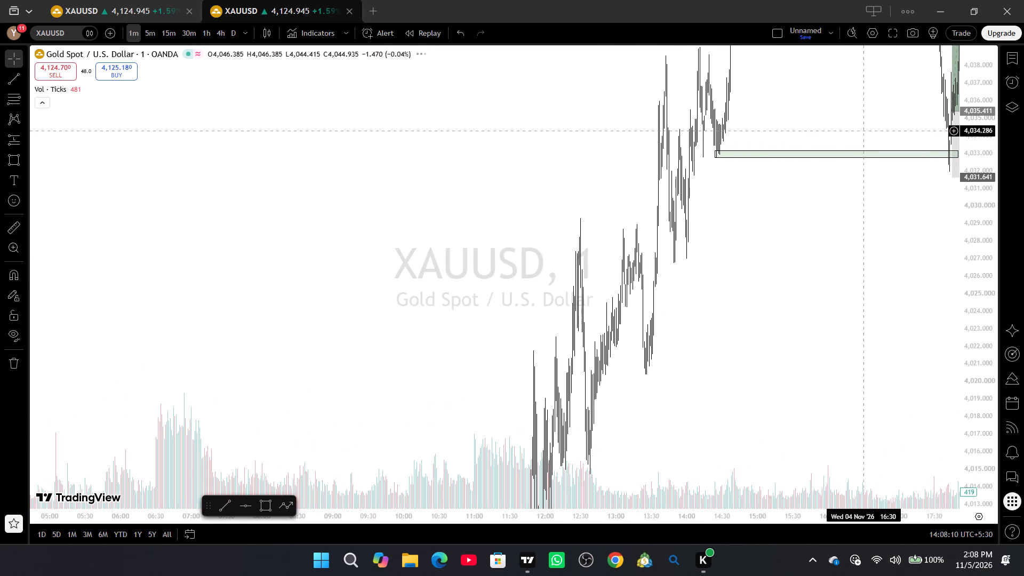
drag(977, 123, 946, 447)
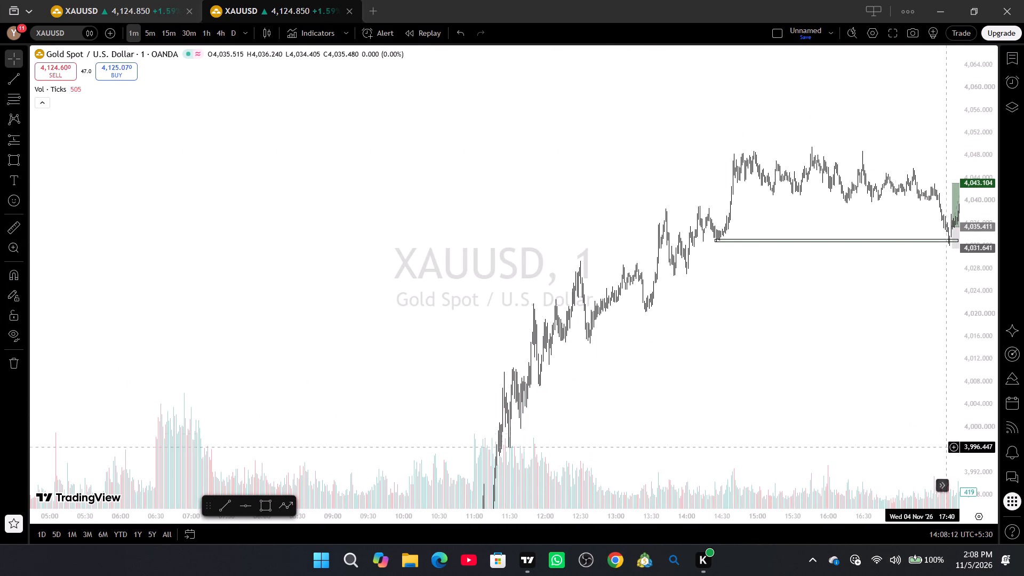
drag(594, 449, 713, 77)
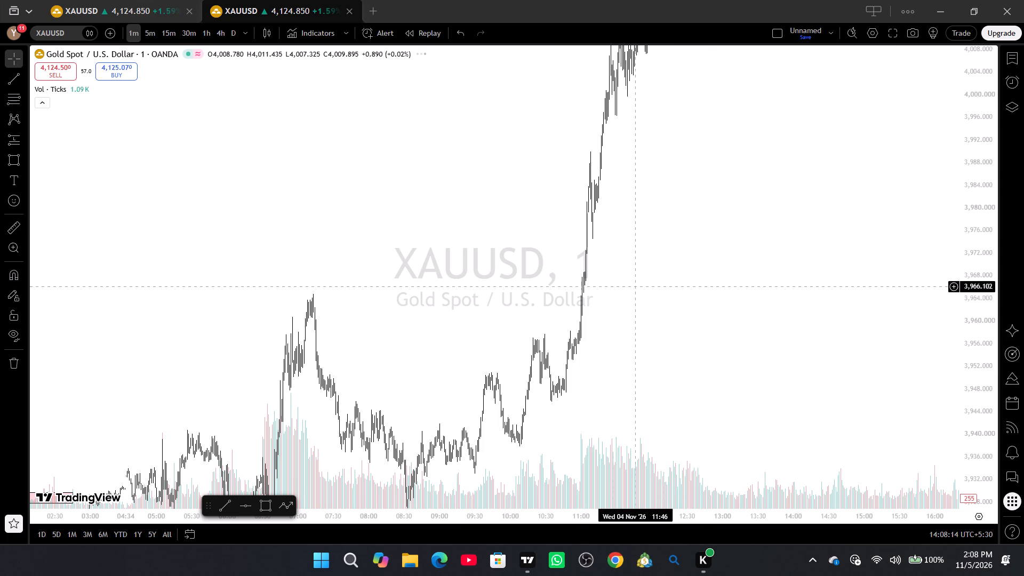
drag(506, 389, 769, 57)
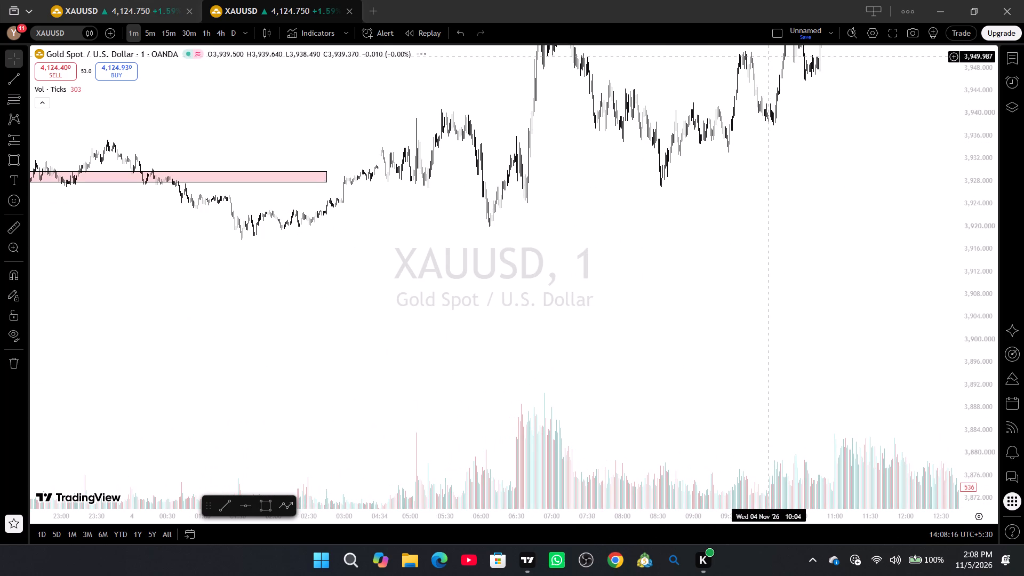
drag(226, 310, 812, 330)
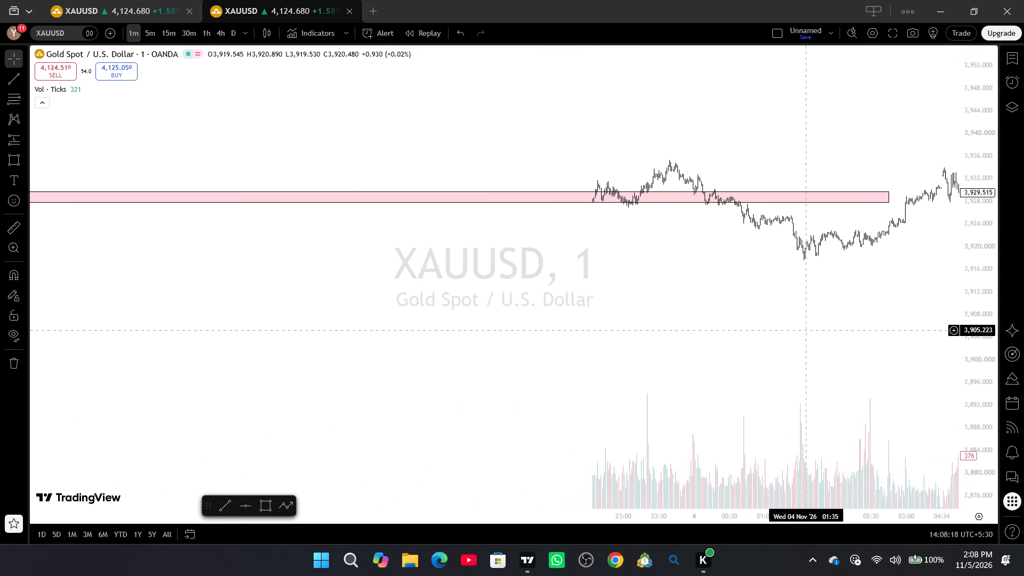
drag(812, 330, 436, 352)
Switch to Chrome and open the full XAUUSD chart from the TradingView watchlist.
click(620, 565)
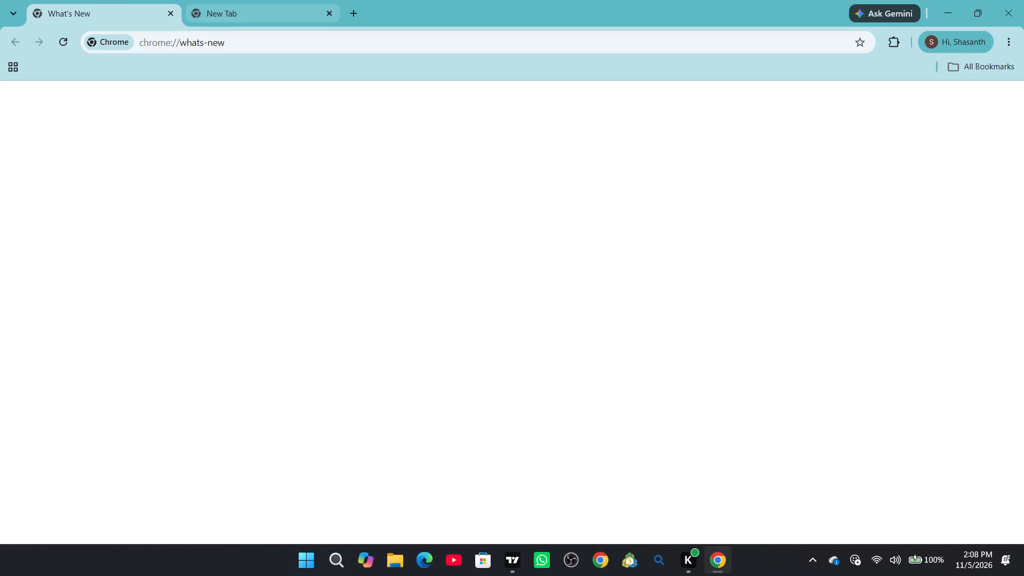
click(262, 15)
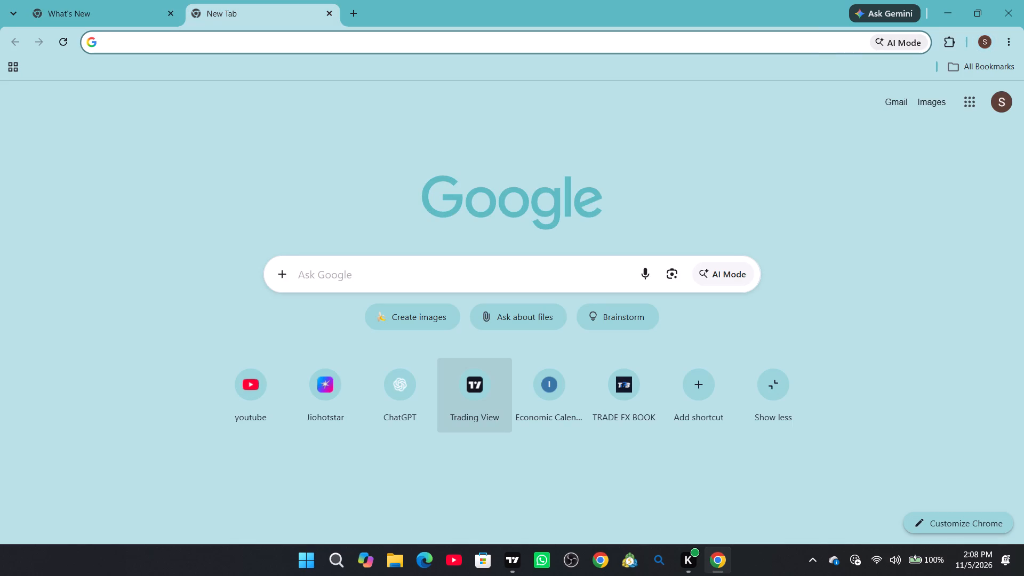
click(482, 368)
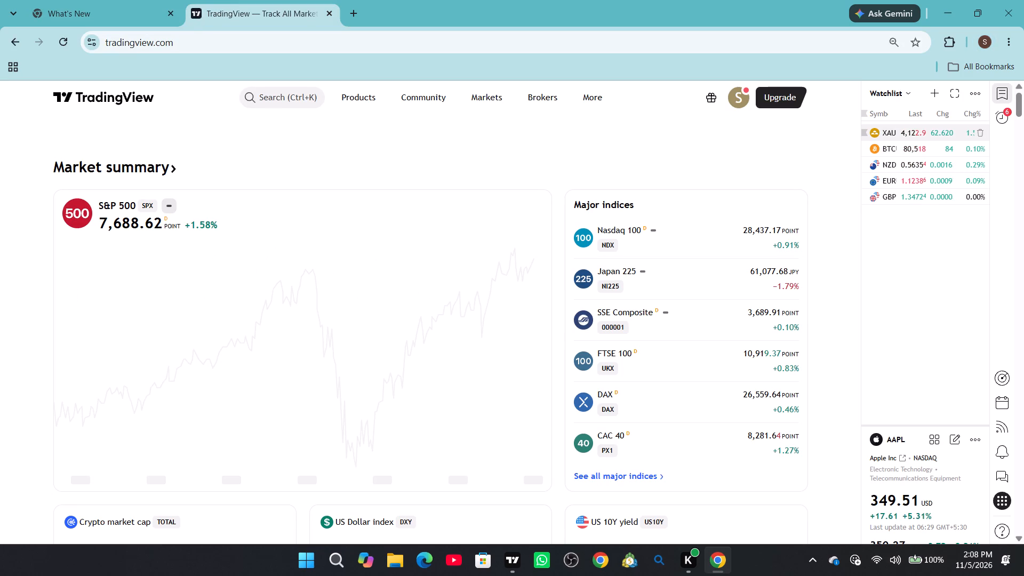
click(898, 131)
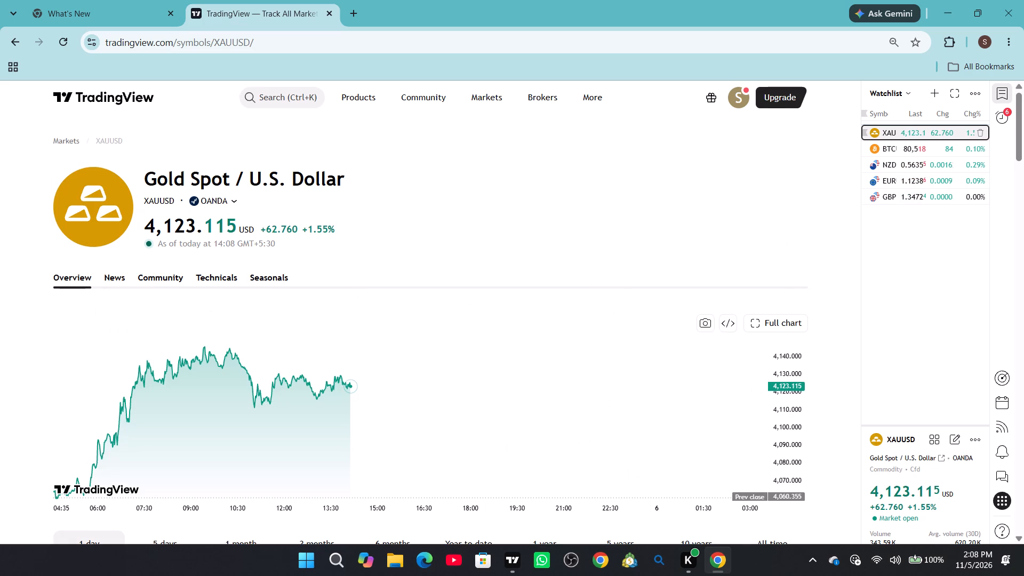
click(751, 325)
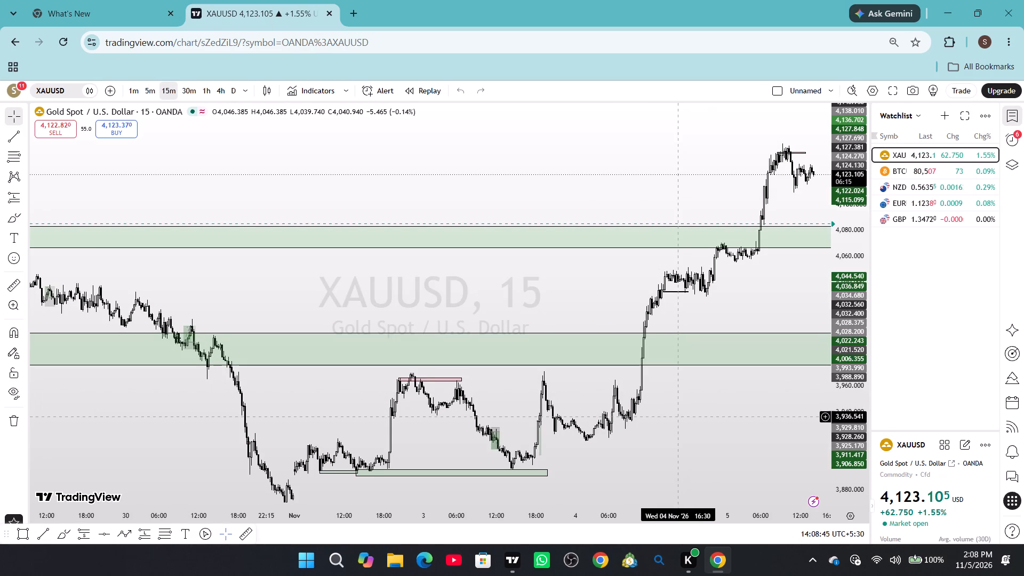
Draw a red rectangle zone from 3 November 10:15 to 19:45, between about 3,927.9 and 3,929.9, on the 15-minute chart.
drag(677, 417, 707, 301)
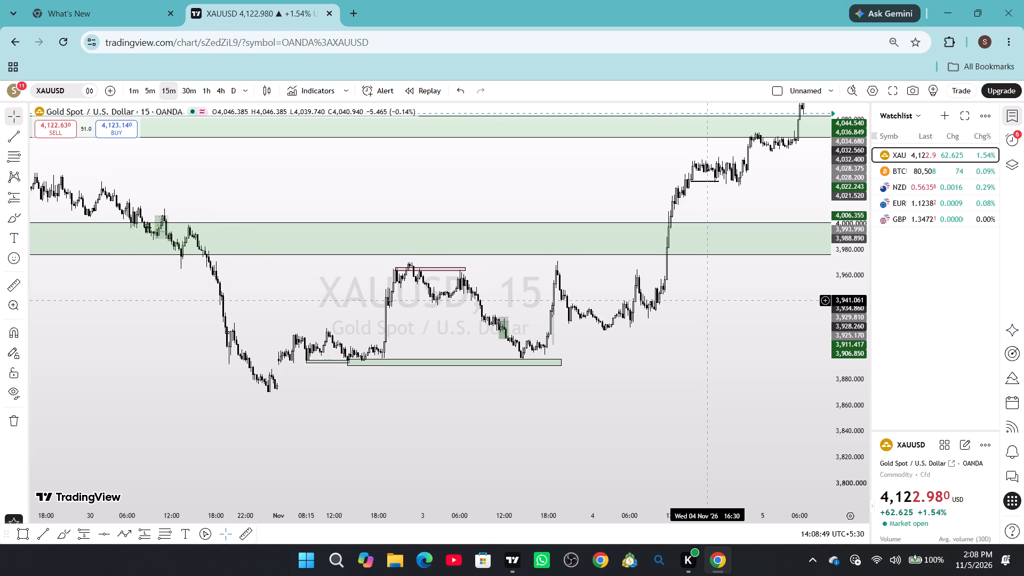
drag(856, 400, 842, 160)
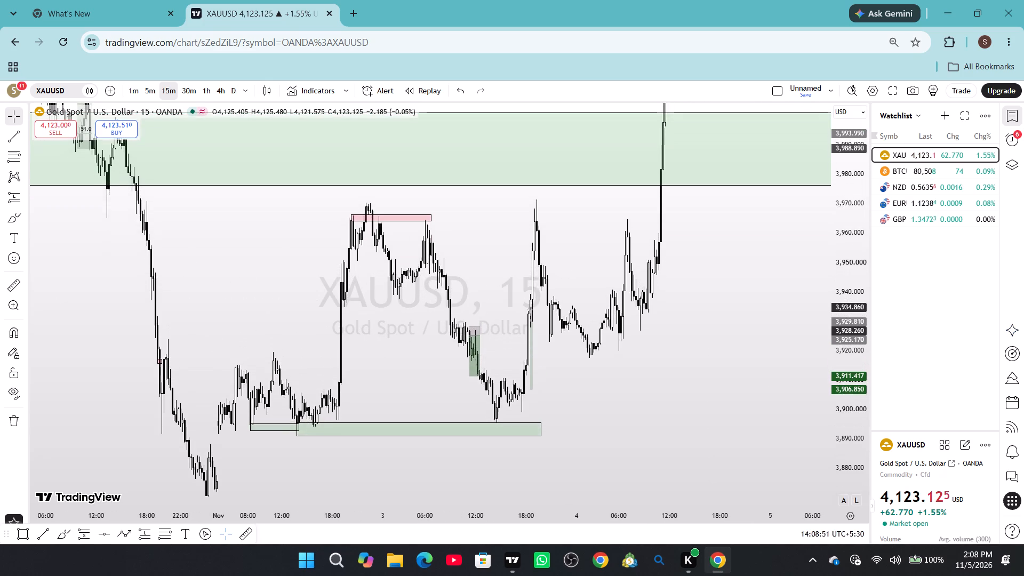
click(603, 260)
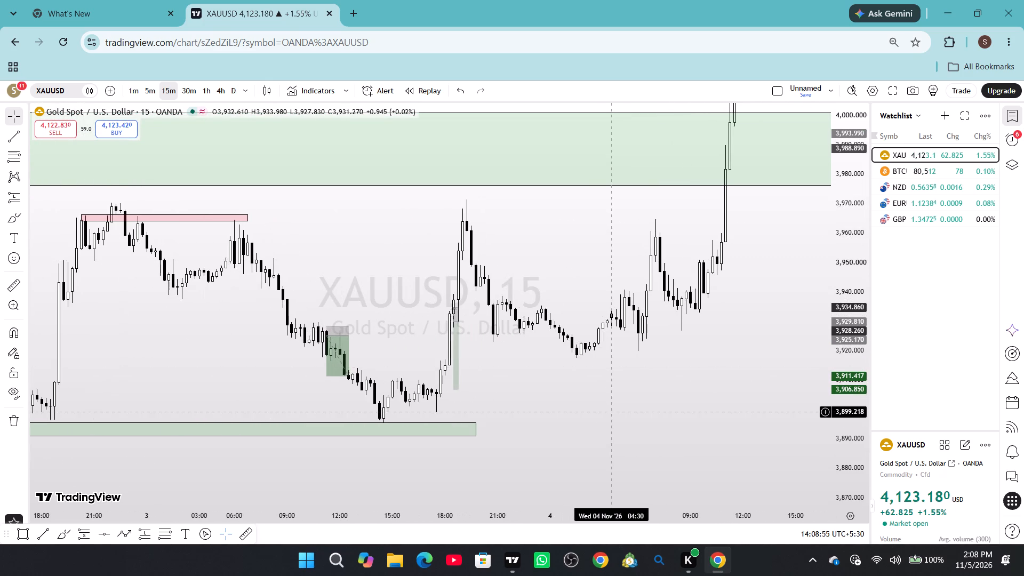
drag(611, 412, 708, 334)
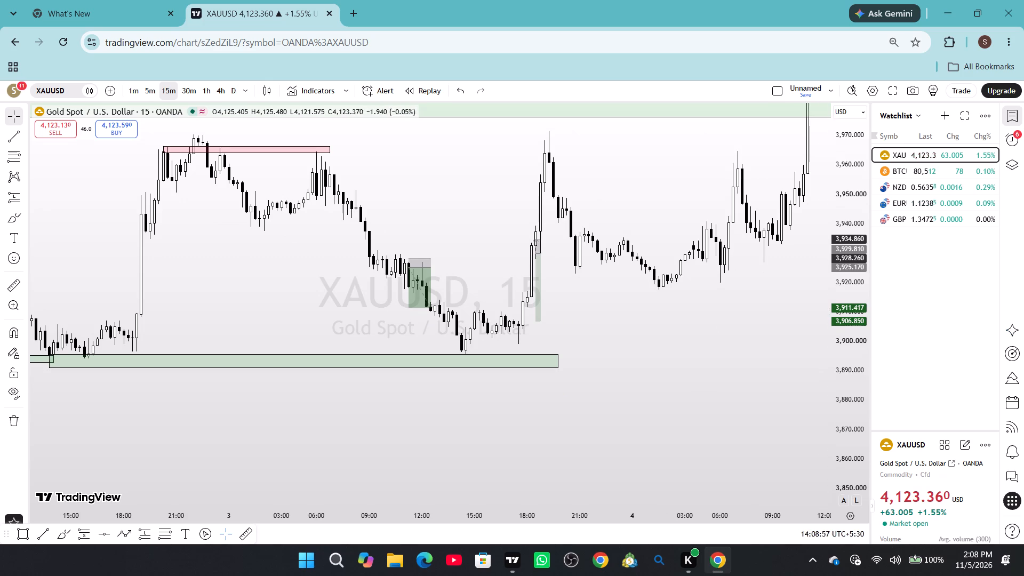
drag(841, 369, 854, 223)
click(630, 302)
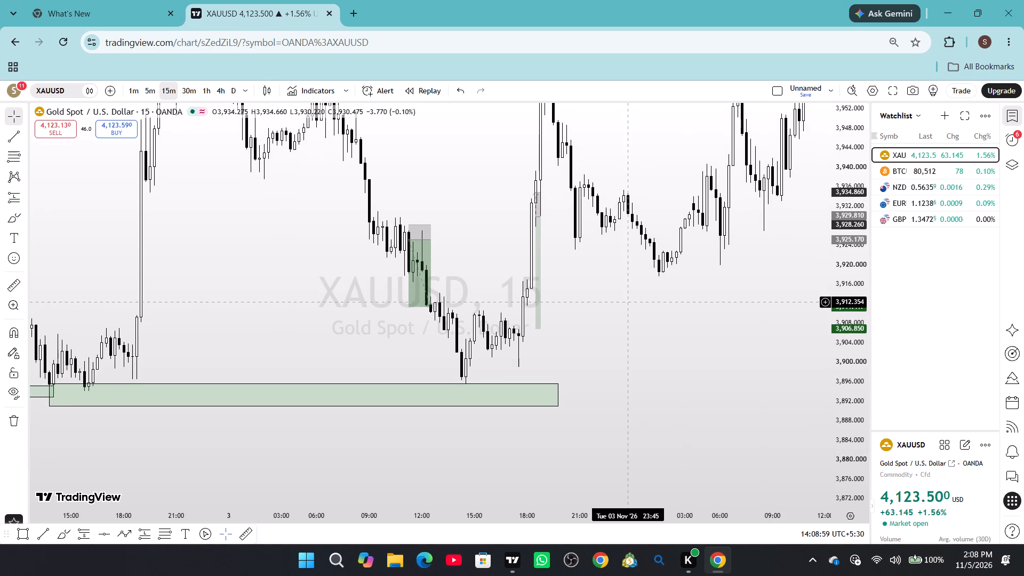
drag(630, 302, 629, 347)
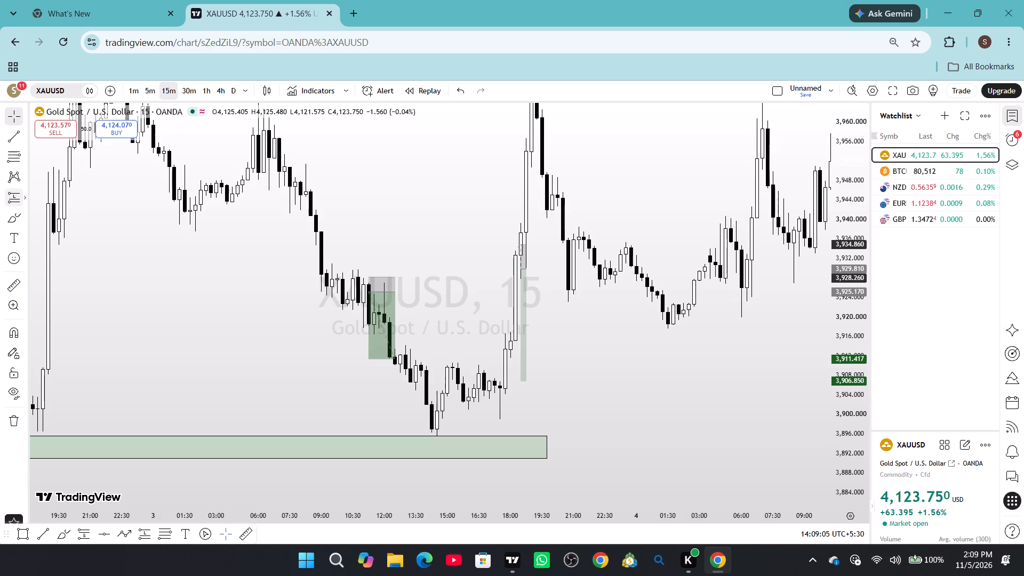
click(27, 533)
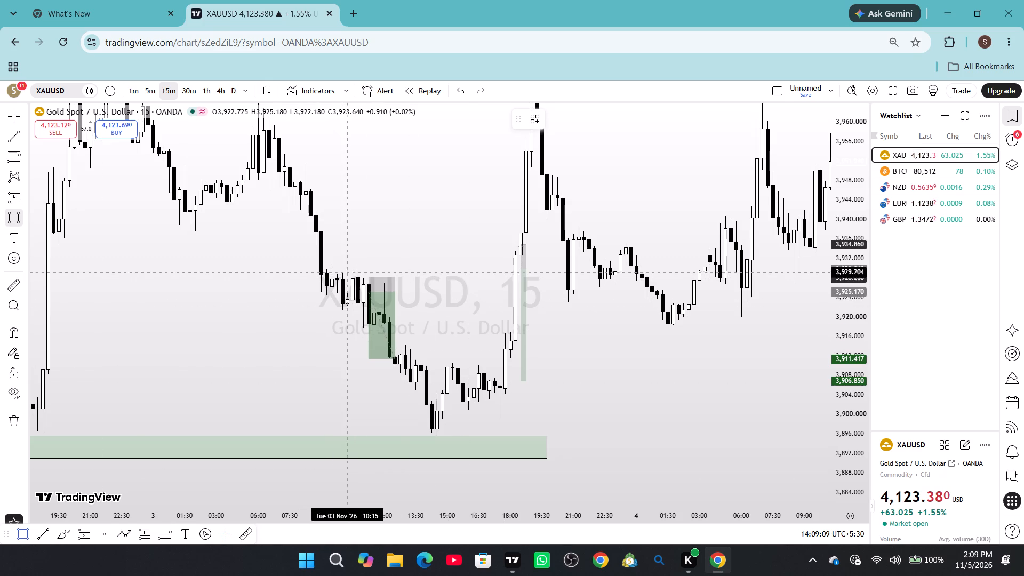
drag(348, 269, 531, 275)
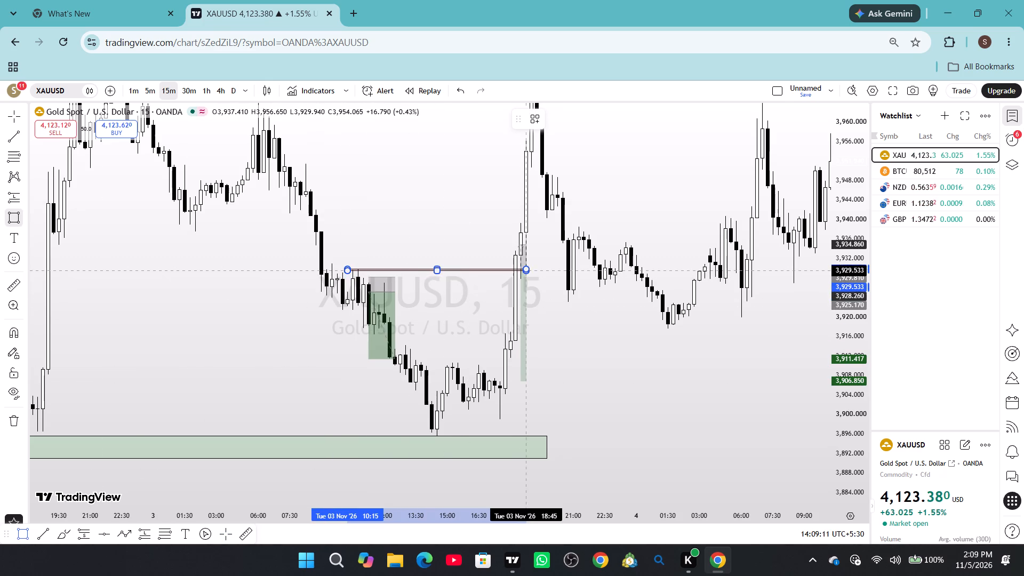
drag(531, 275, 542, 284)
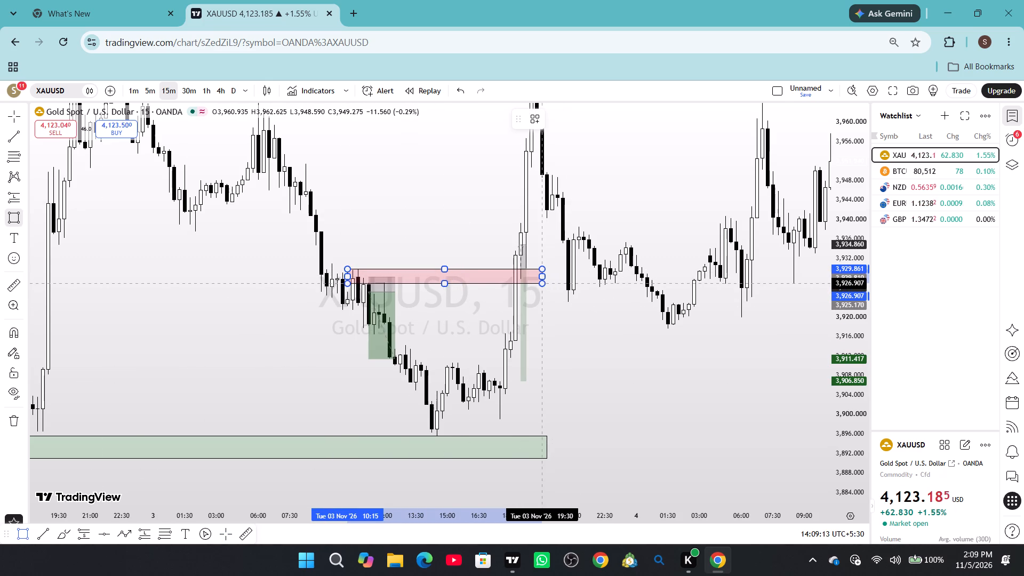
drag(542, 284, 543, 279)
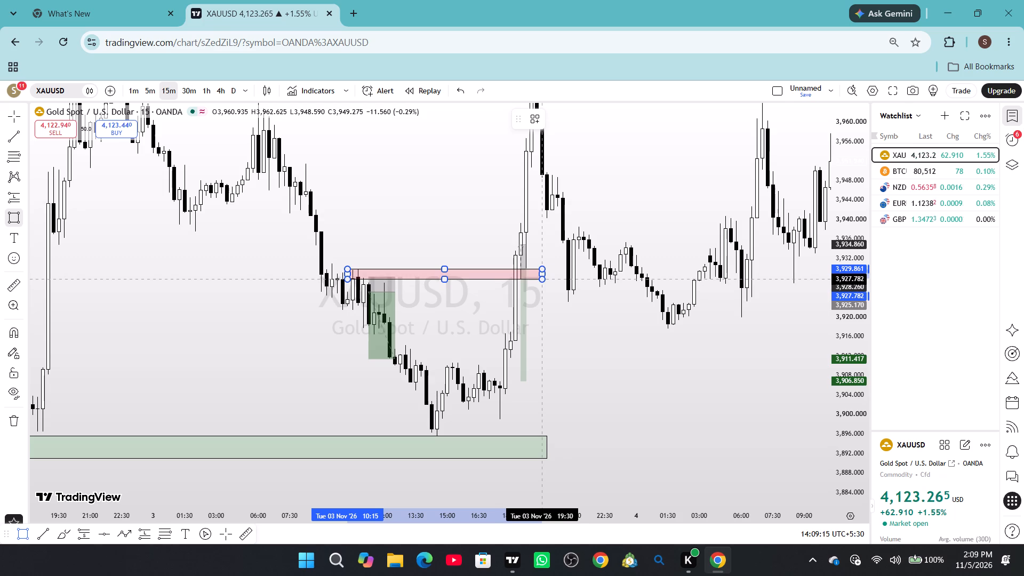
drag(543, 279, 546, 279)
click(546, 279)
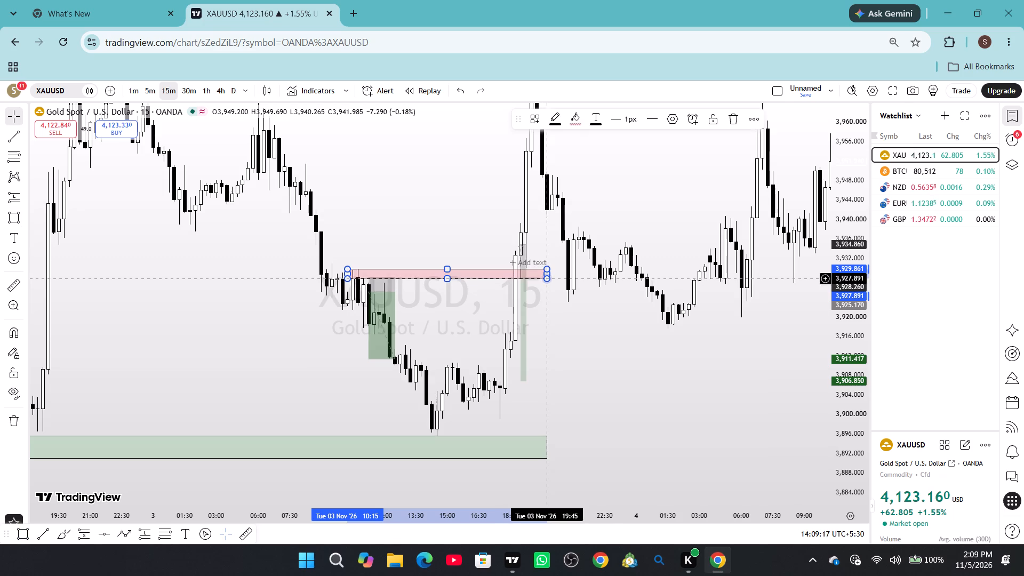
click(580, 332)
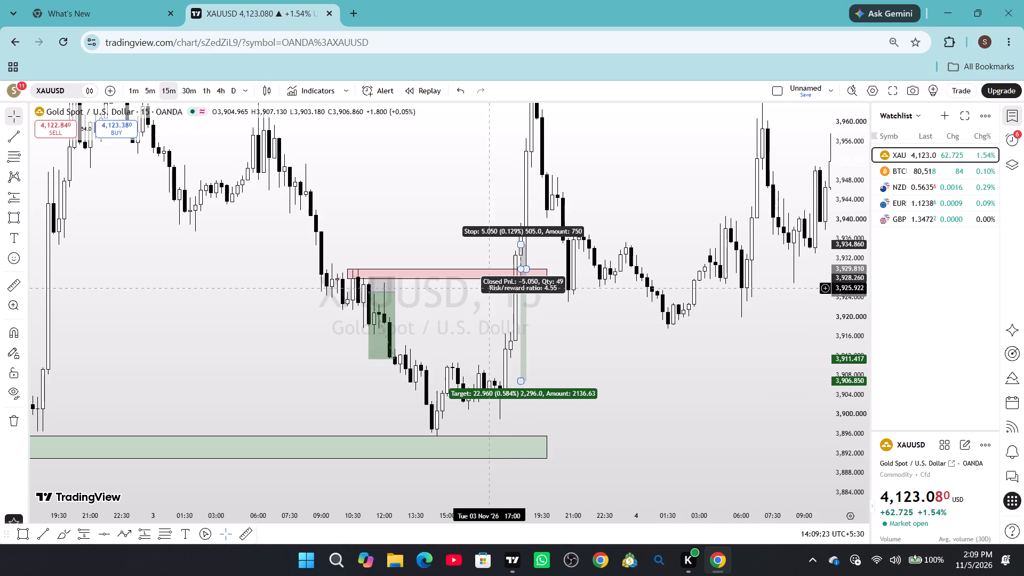
Switch the chart to the one-minute timeframe and go back to the red zone and short position on 3 November.
click(142, 91)
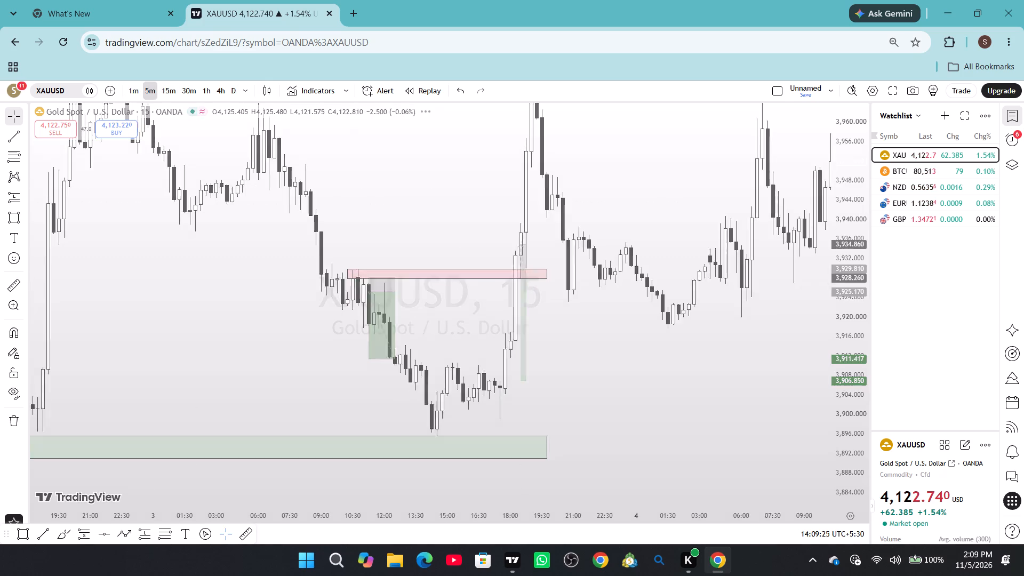
click(127, 89)
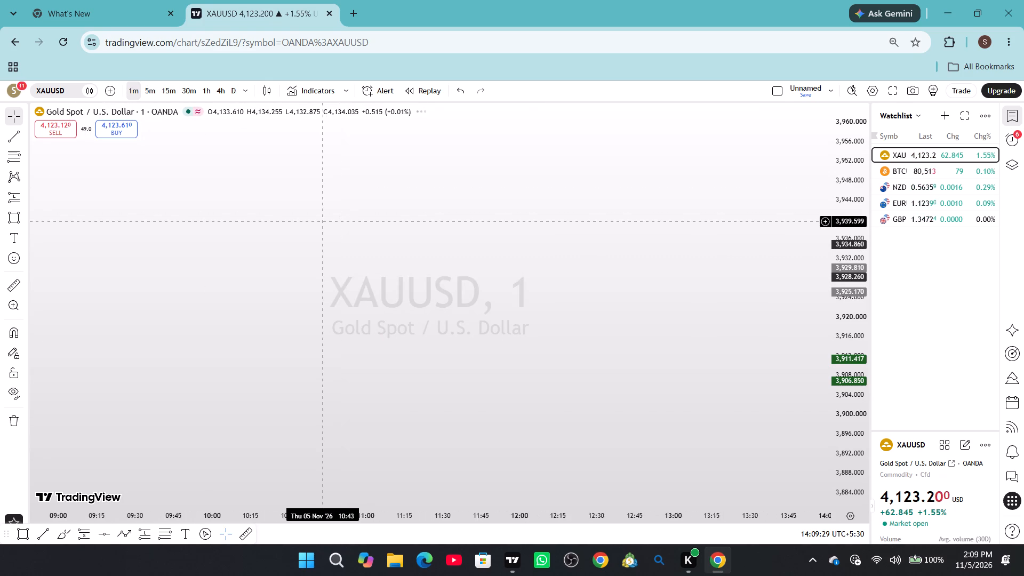
drag(849, 167, 827, 449)
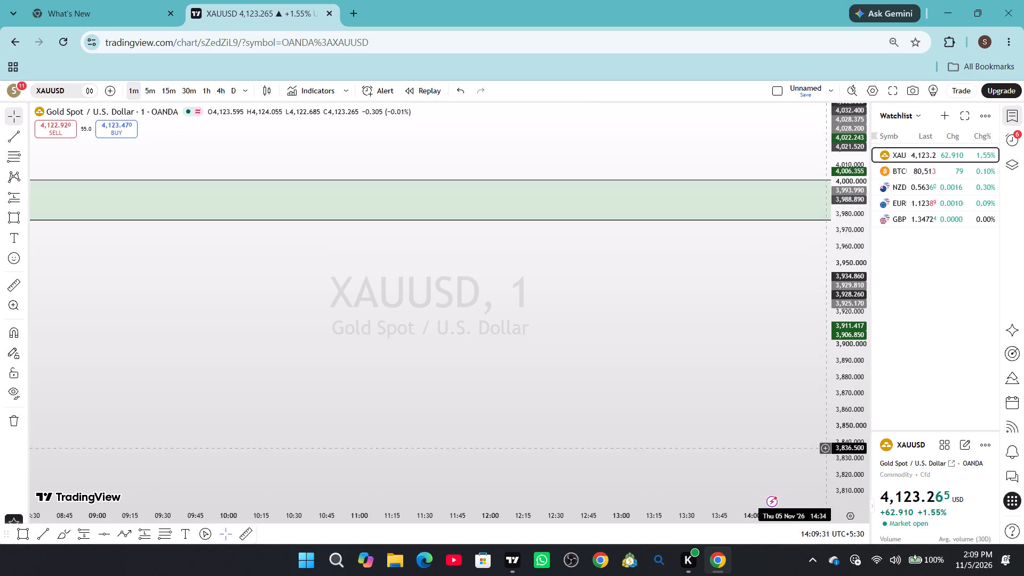
drag(827, 449, 793, 494)
drag(483, 358, 748, 370)
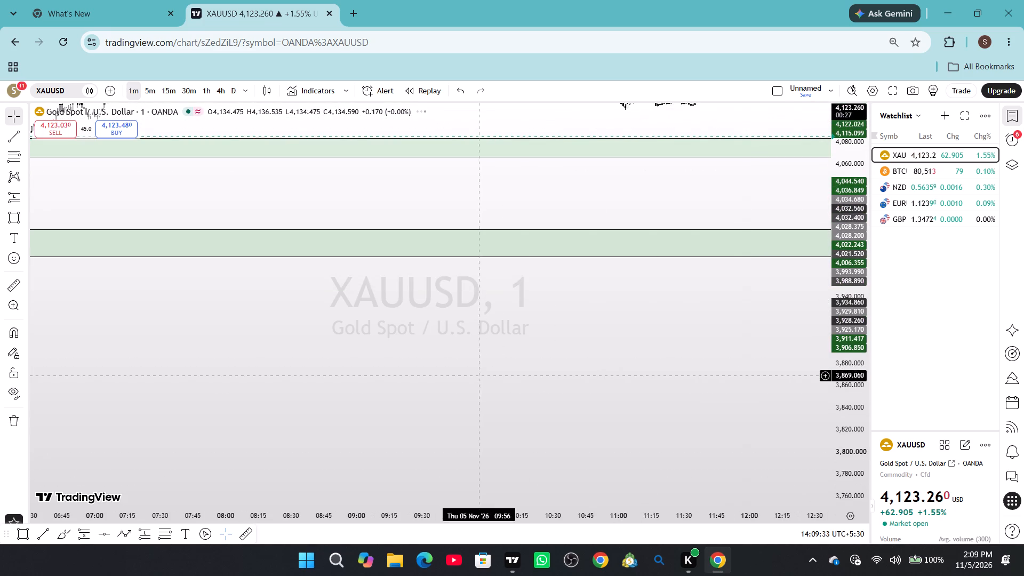
drag(293, 356, 687, 367)
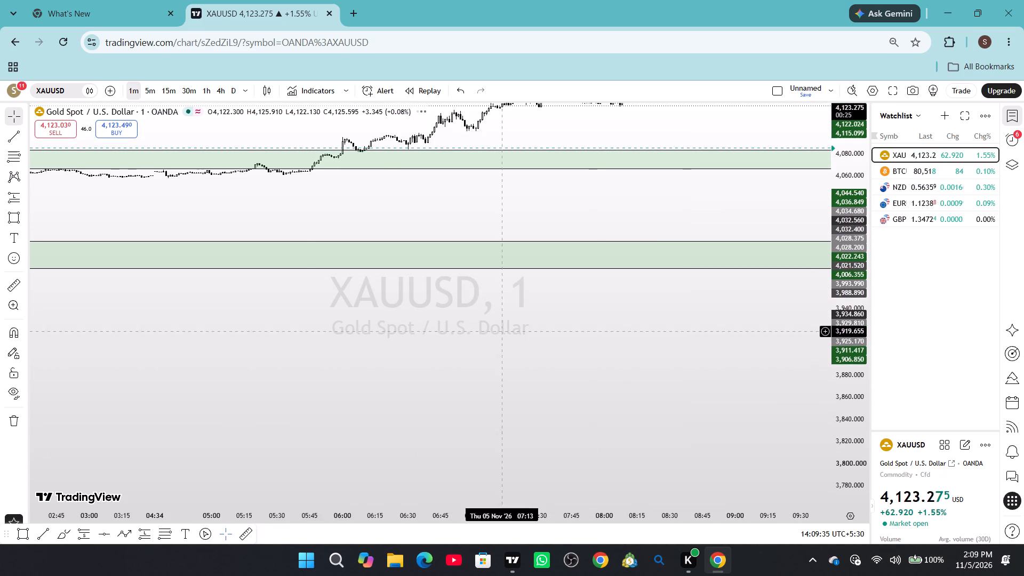
drag(247, 324, 776, 339)
drag(338, 349, 444, 334)
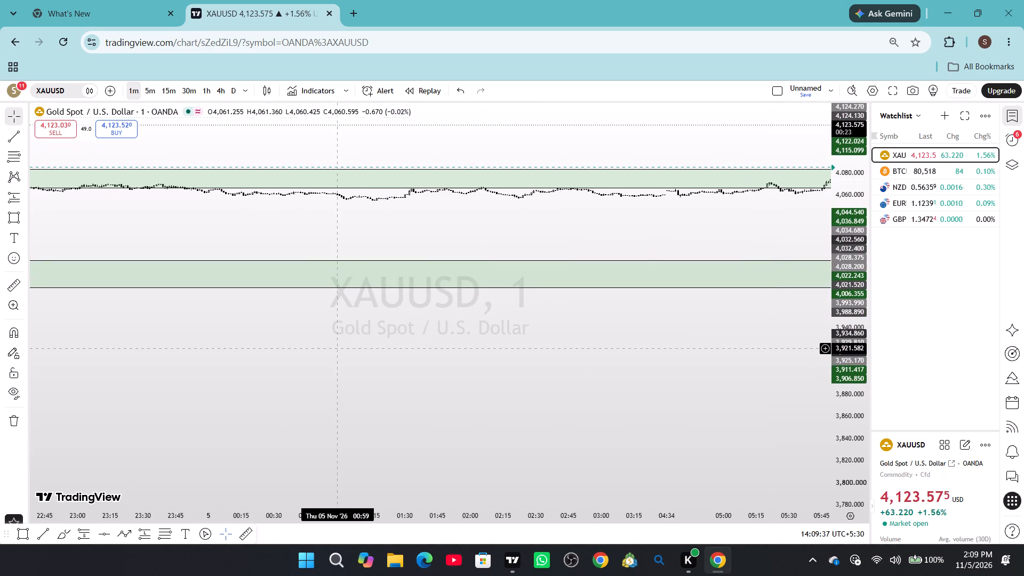
drag(444, 334, 931, 369)
drag(124, 374, 278, 364)
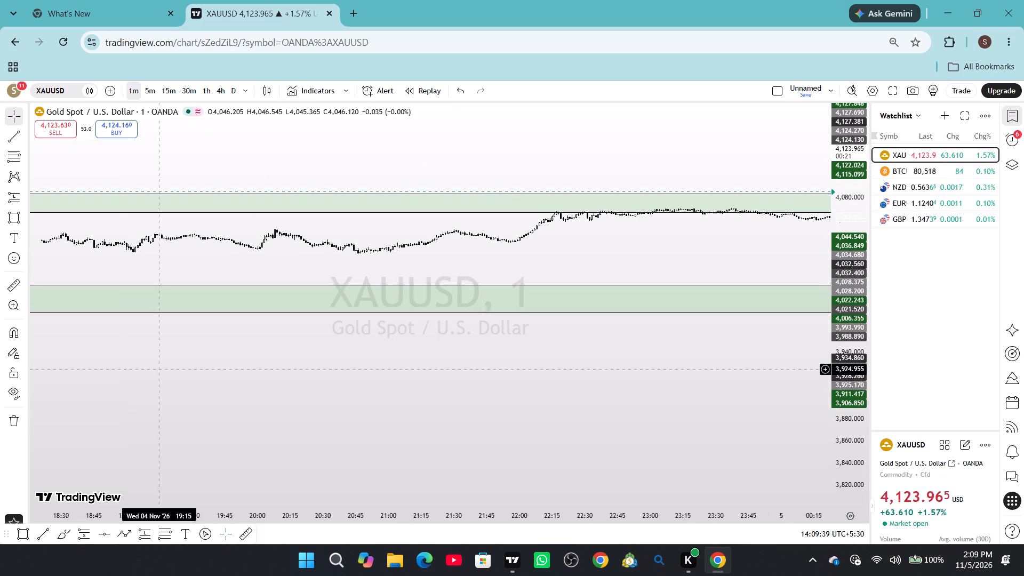
drag(278, 364, 683, 351)
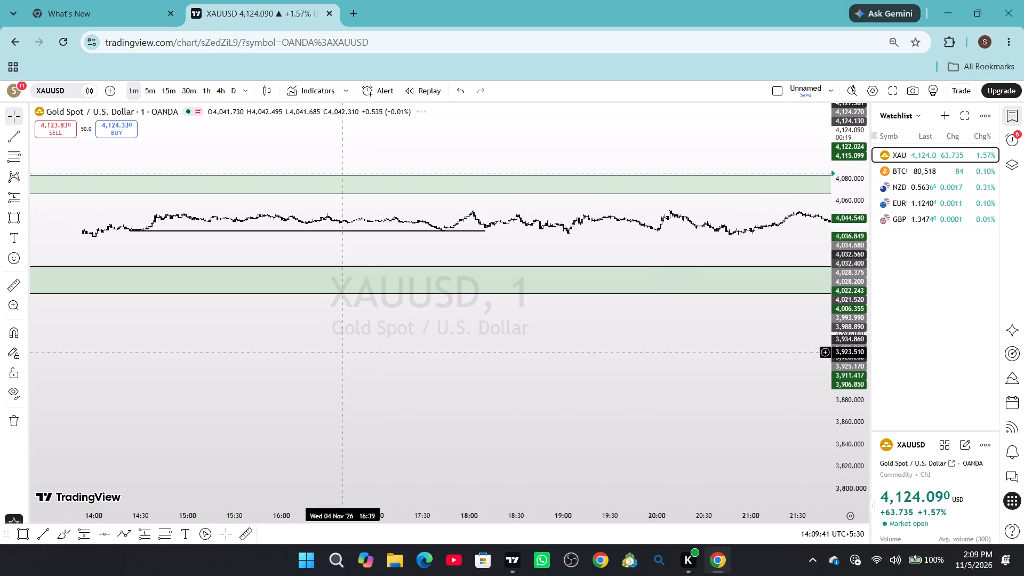
drag(179, 349, 655, 366)
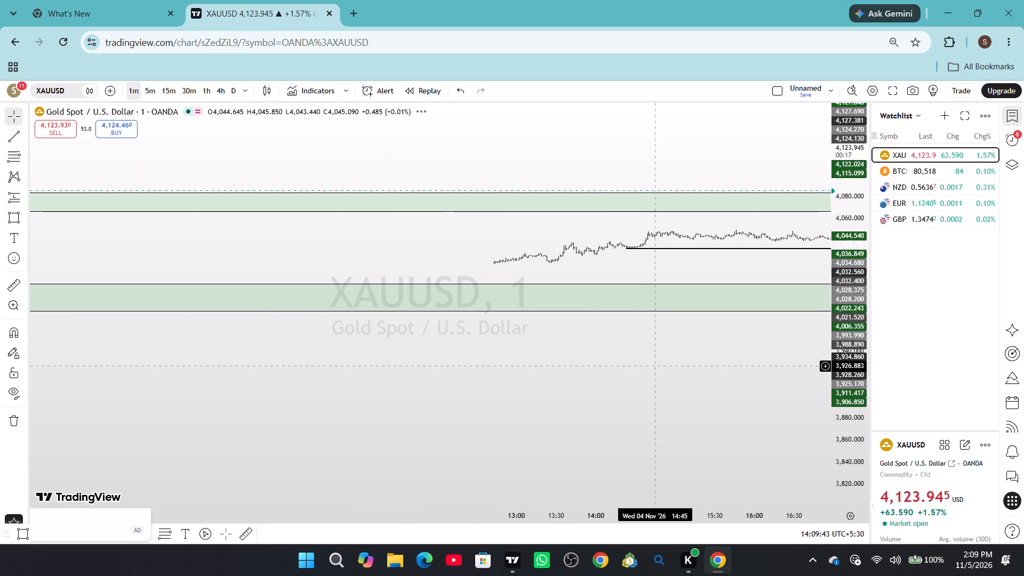
drag(249, 383, 800, 343)
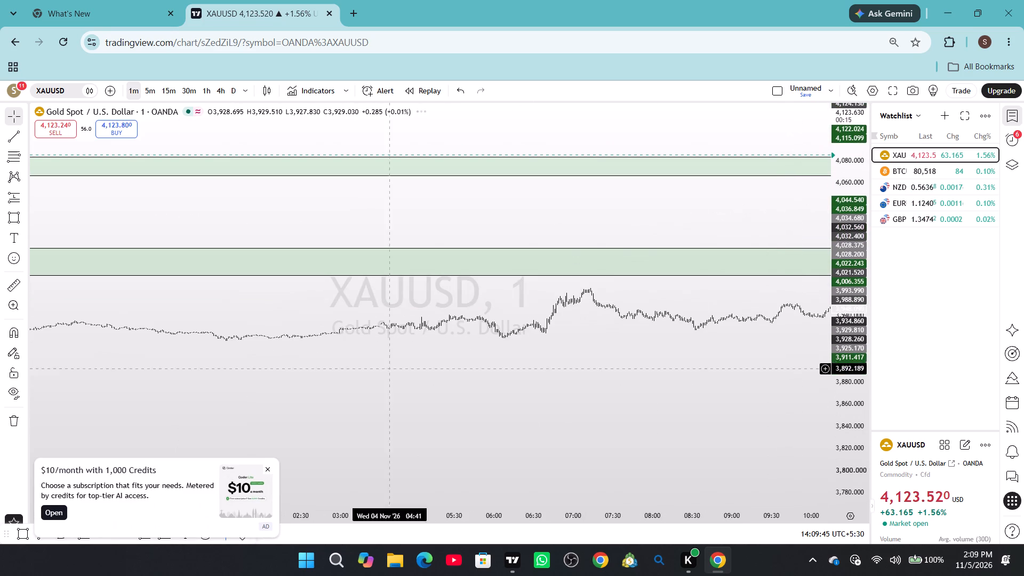
drag(353, 377, 890, 333)
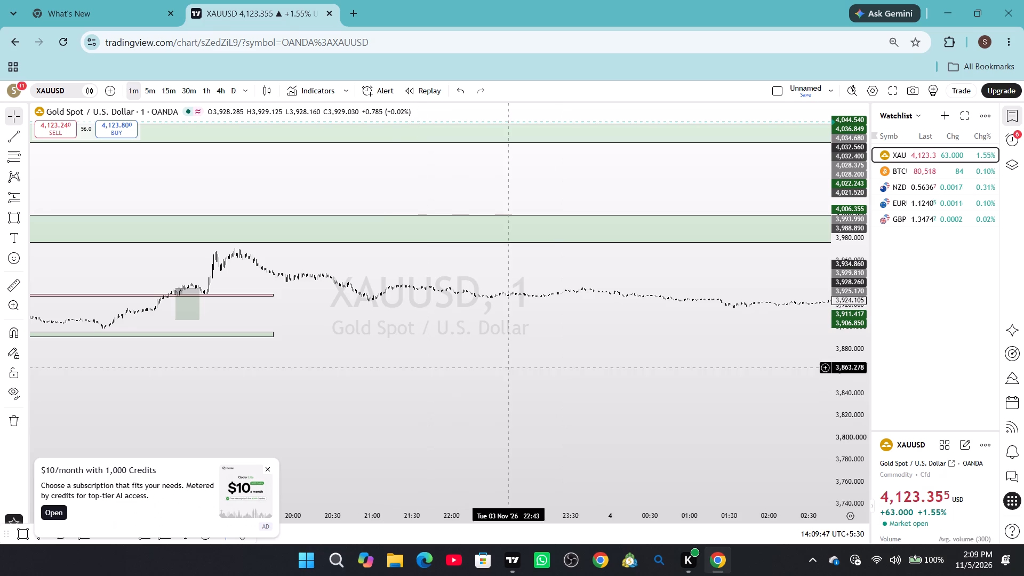
drag(361, 408, 707, 374)
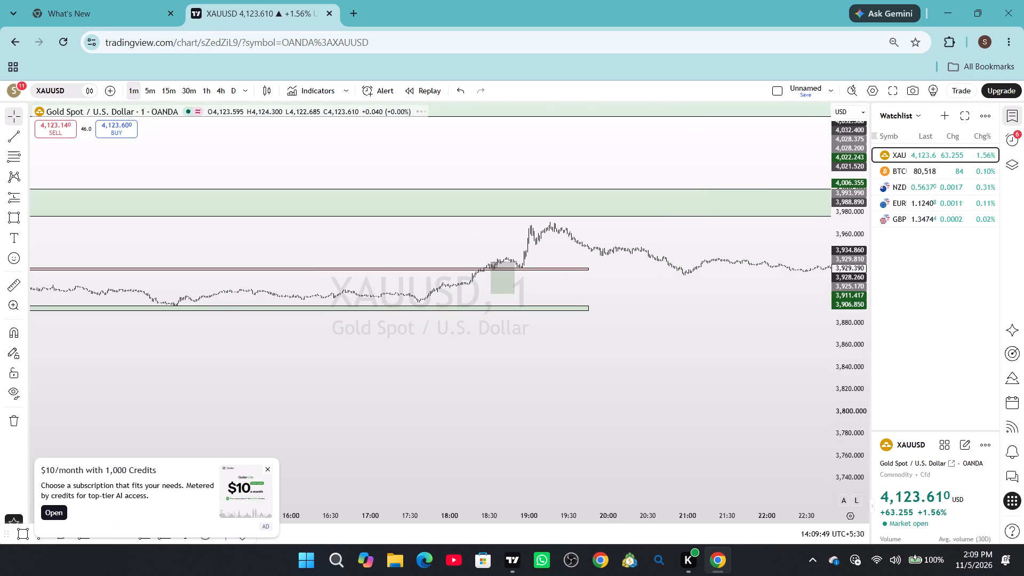
Frame the red zone, the short position and the rally above them, and download an image of the chart.
drag(845, 417, 813, 201)
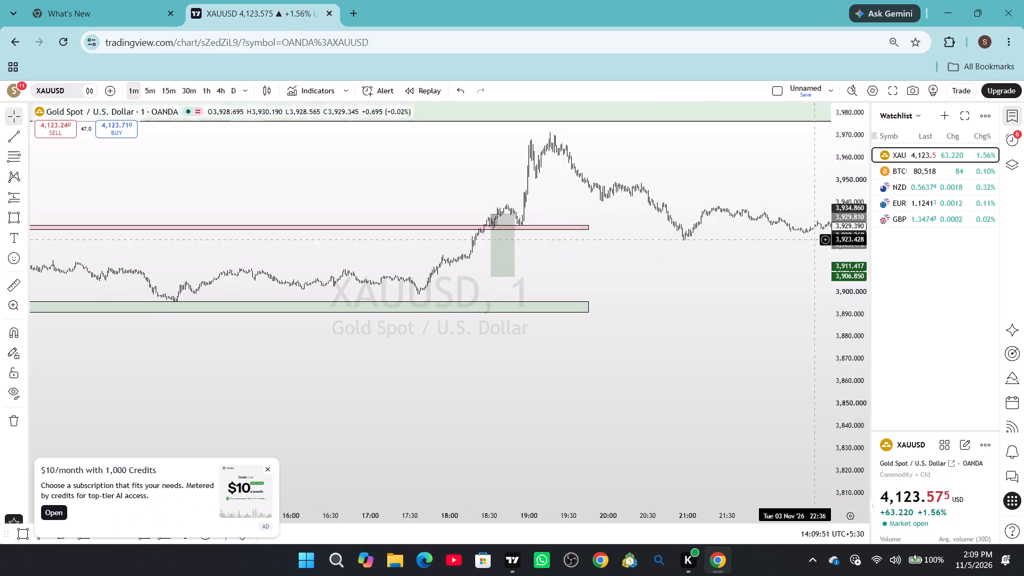
drag(813, 201, 818, 84)
drag(850, 366, 838, 238)
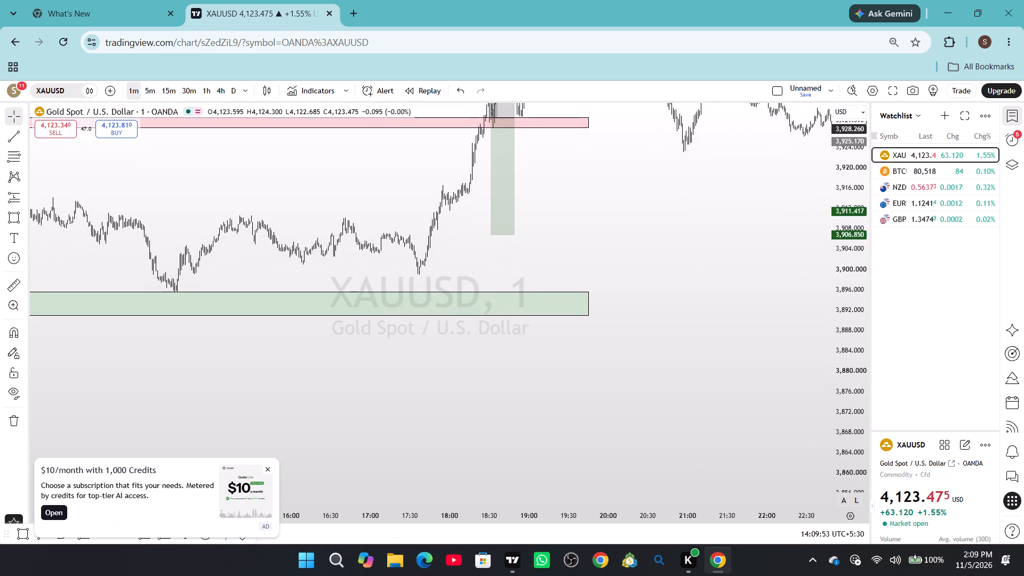
drag(654, 161, 688, 351)
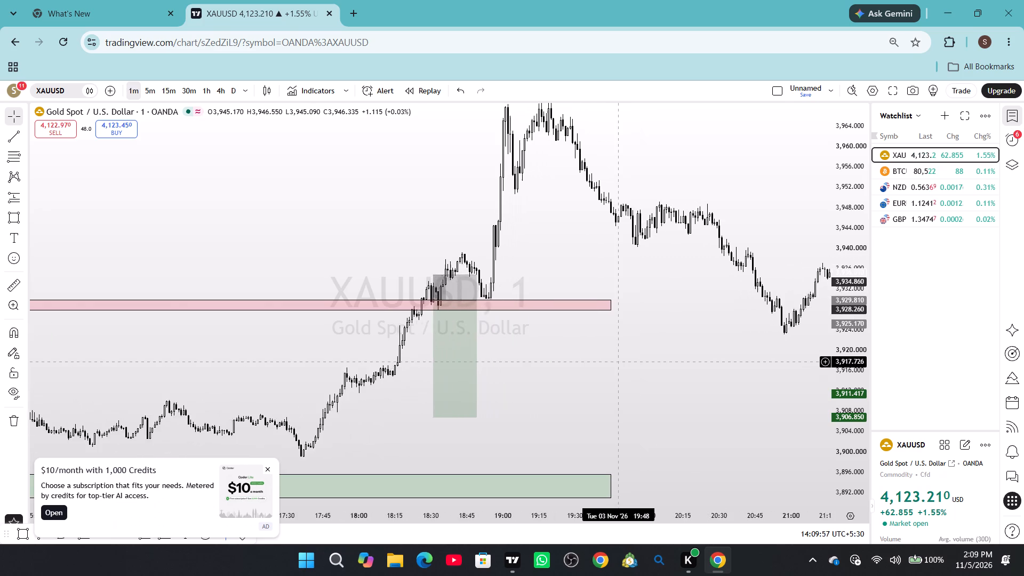
drag(574, 367, 669, 429)
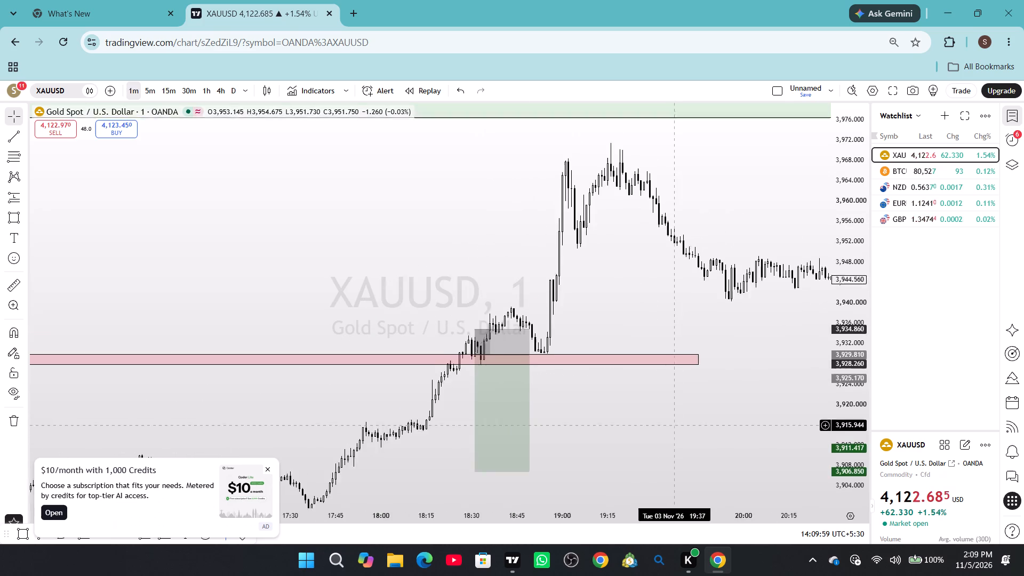
drag(669, 429, 605, 418)
click(910, 90)
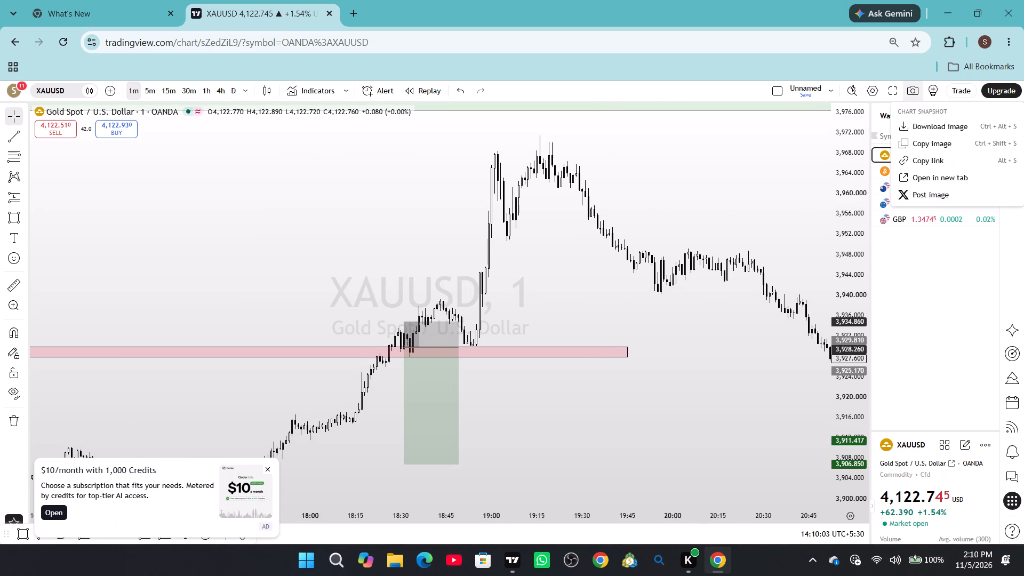
click(921, 123)
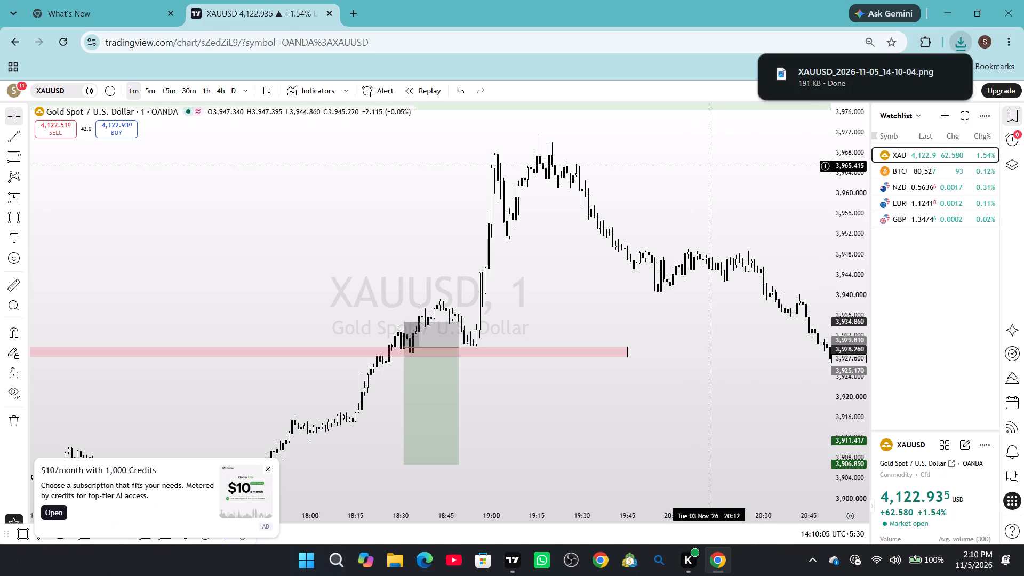
click(957, 45)
click(957, 45)
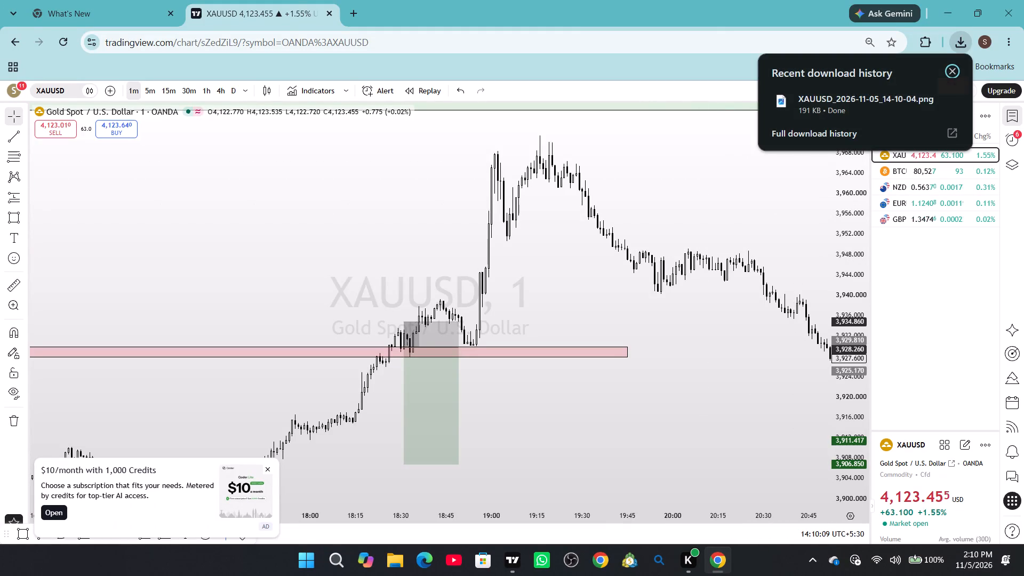
click(780, 269)
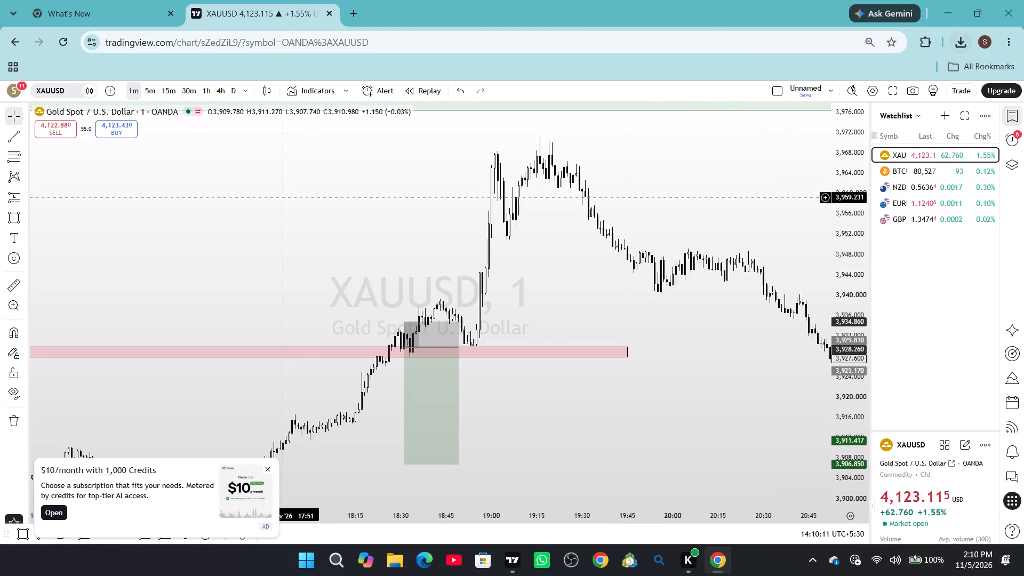
Return to the 15-minute timeframe and show the price action from 3 November through the 4 November rally.
click(170, 93)
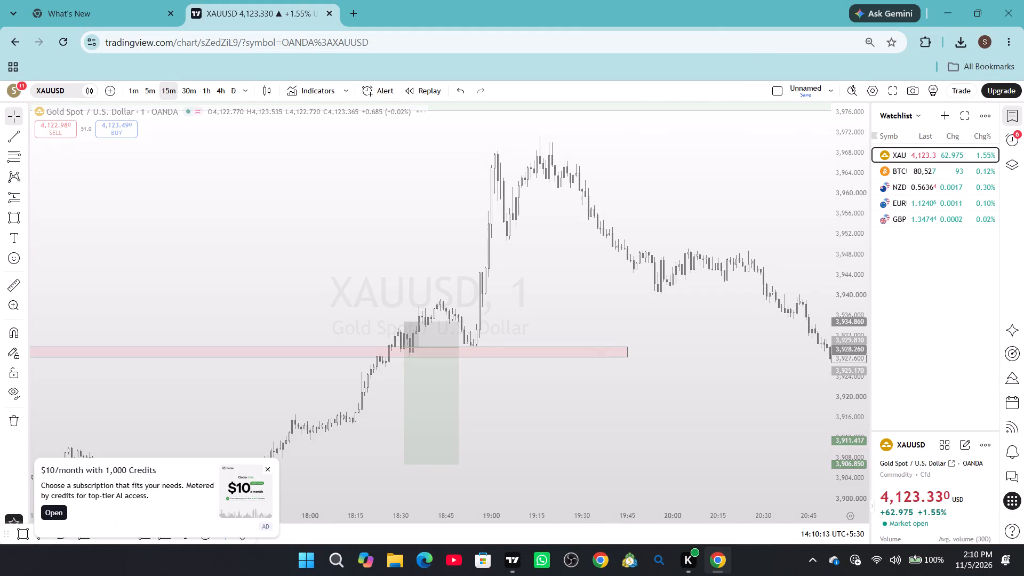
drag(854, 147, 852, 476)
drag(677, 421, 342, 363)
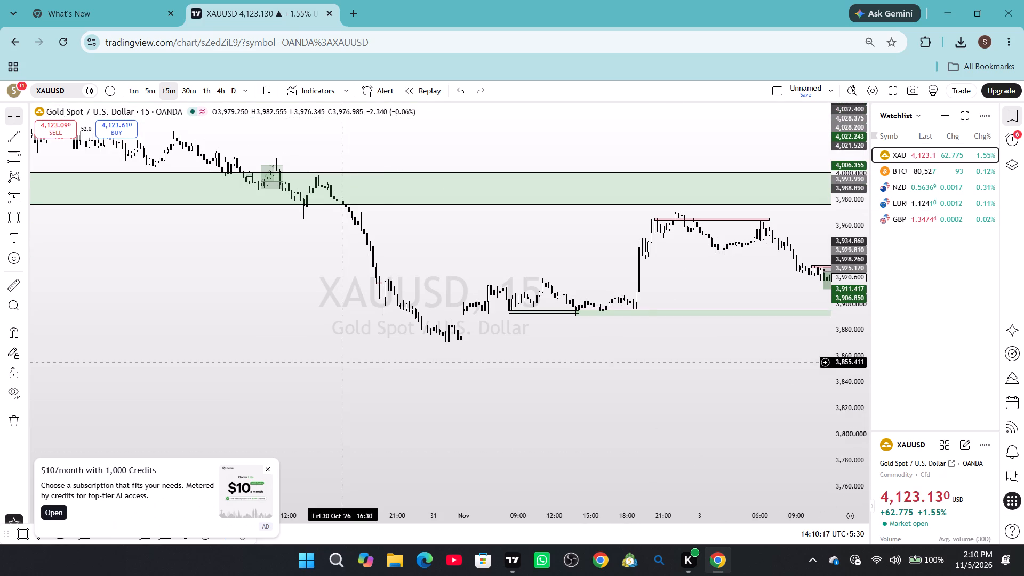
drag(707, 395, 310, 390)
click(620, 289)
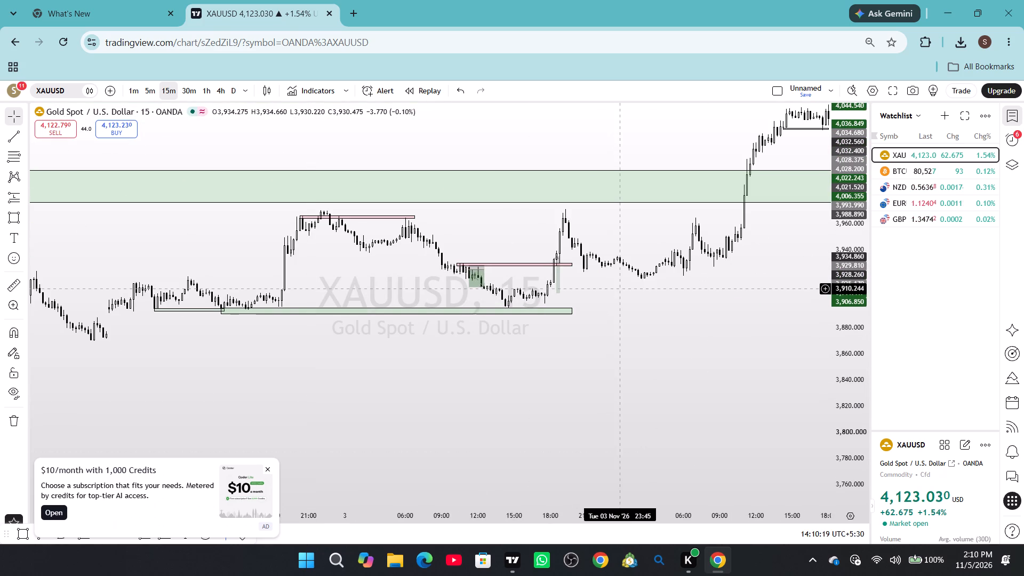
Delete the earlier short position, ending at 12:30 on 3 November, below the start of the 3,928–3,930 red zone.
drag(858, 405, 843, 161)
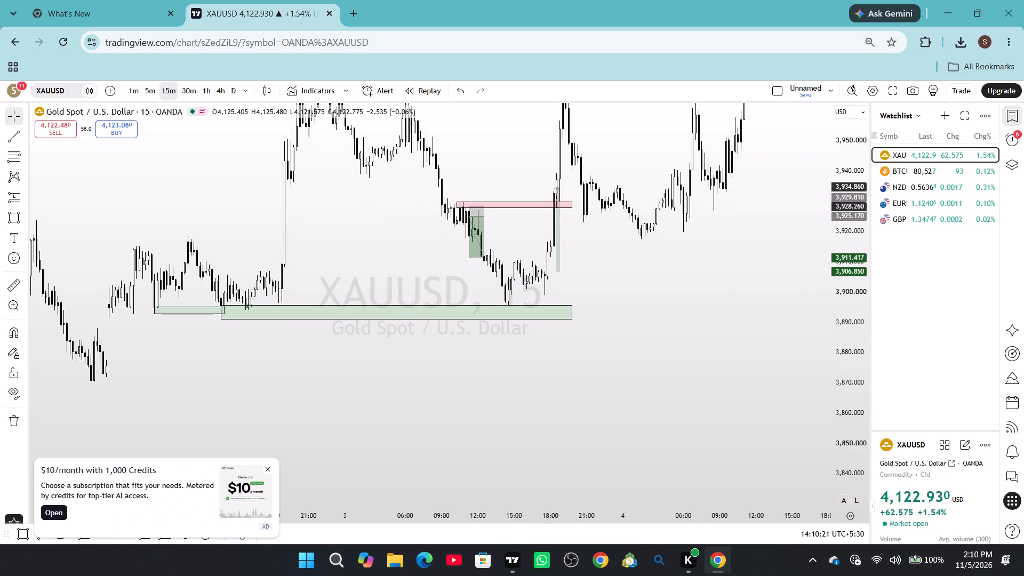
drag(641, 279, 669, 426)
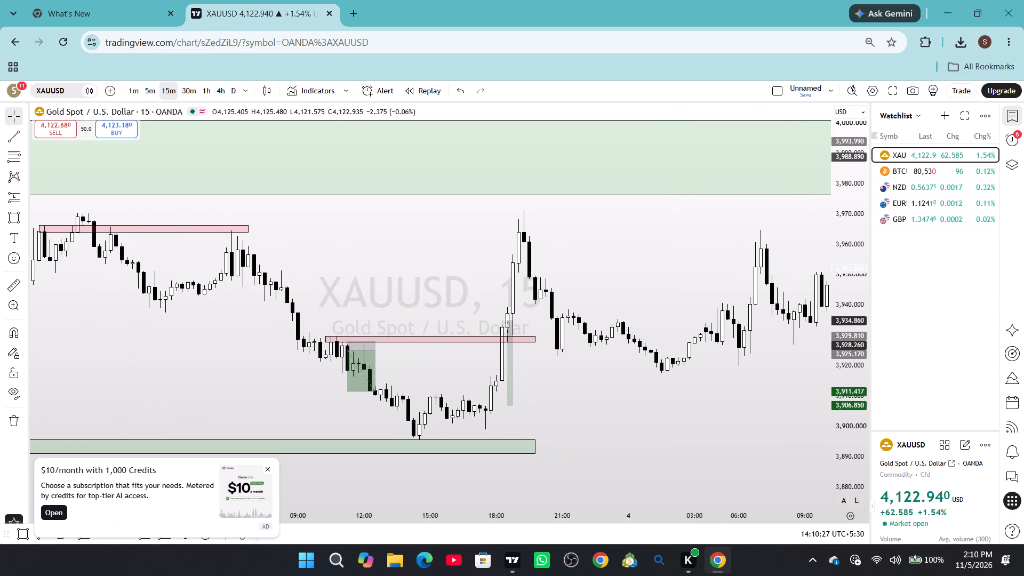
drag(865, 403, 841, 265)
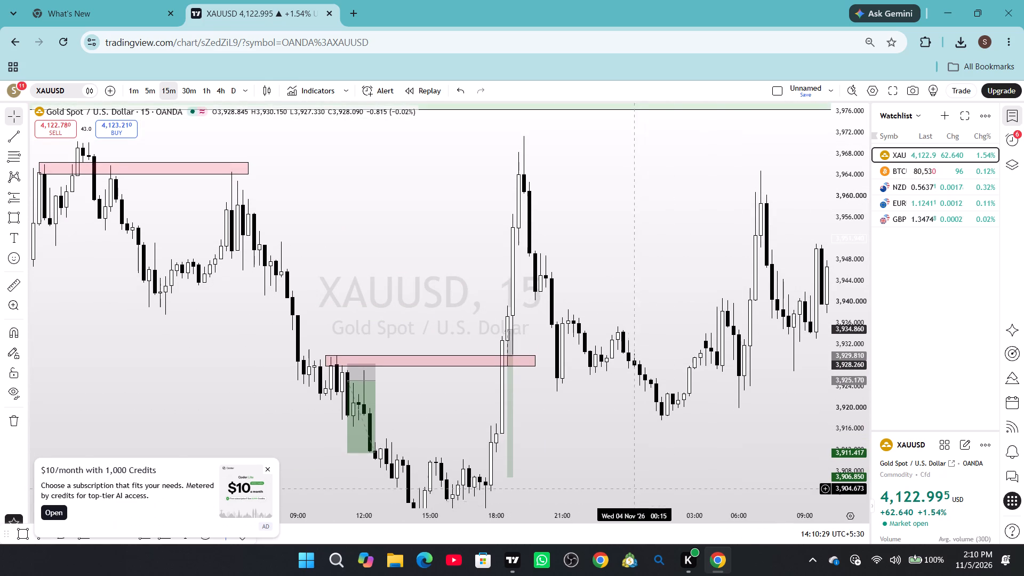
drag(631, 487, 679, 398)
click(266, 469)
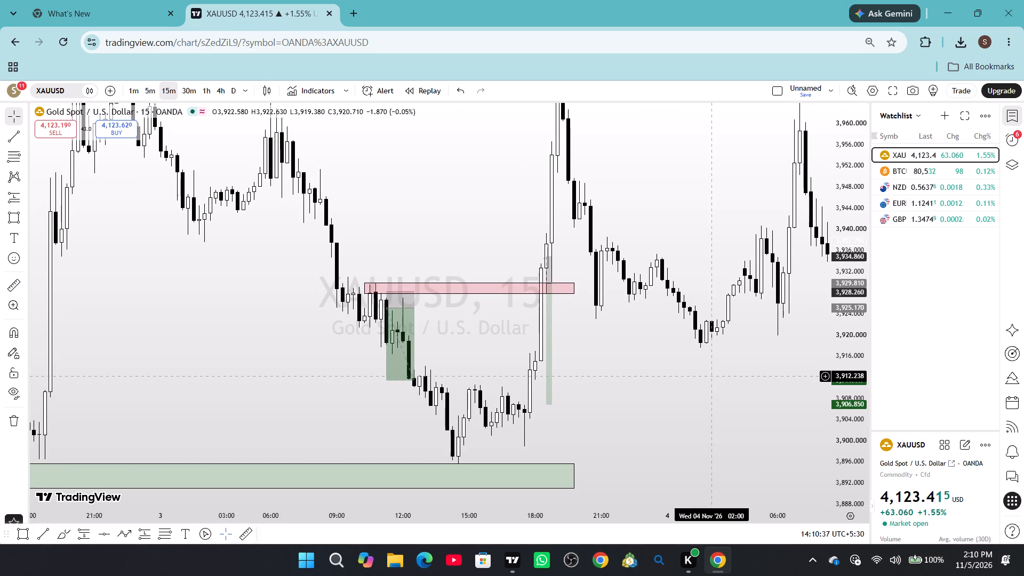
click(406, 345)
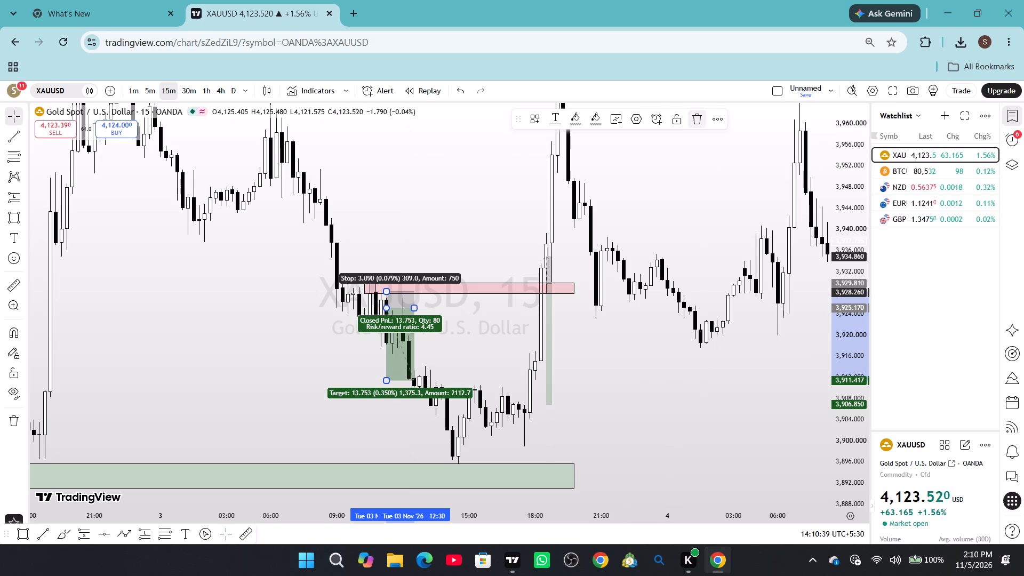
click(692, 116)
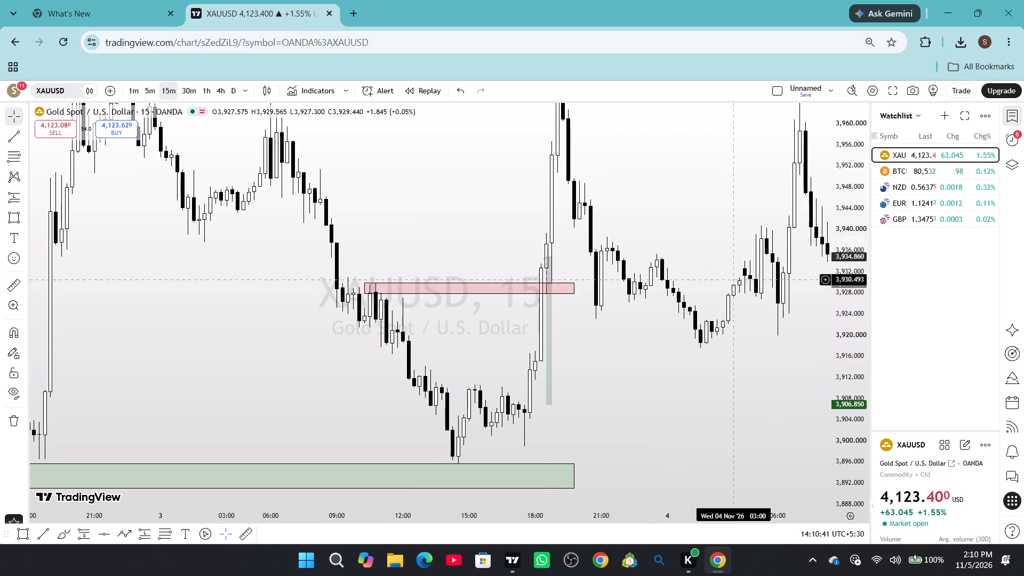
Download an image of the 15-minute chart with the red zone and remaining short position, and minimize the browser window.
click(912, 96)
click(918, 125)
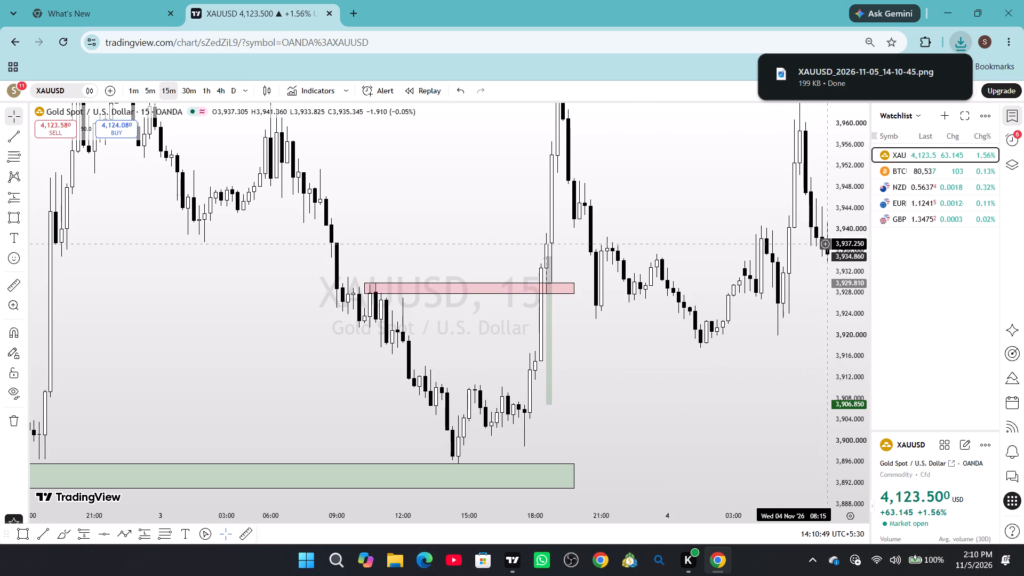
click(946, 10)
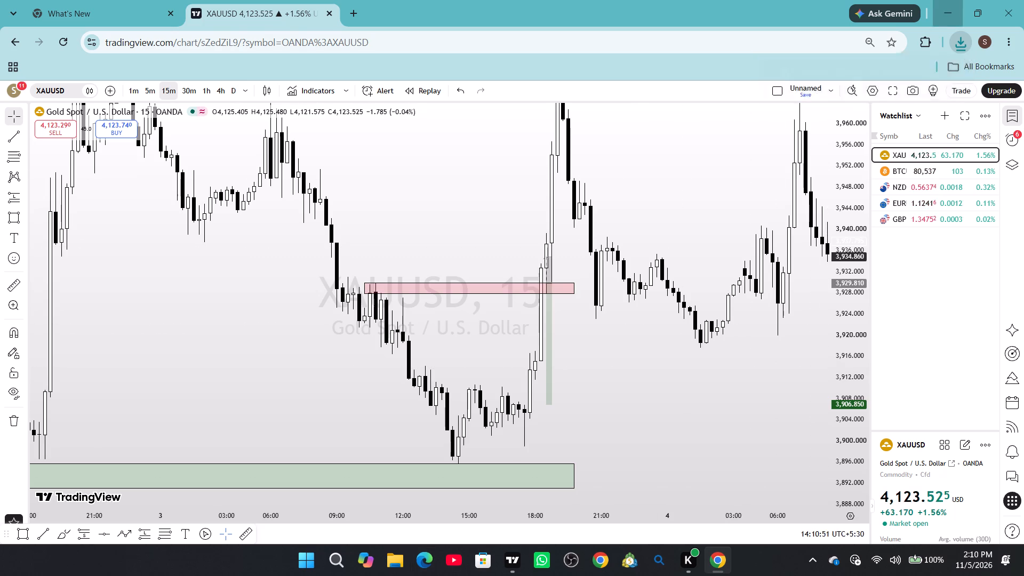
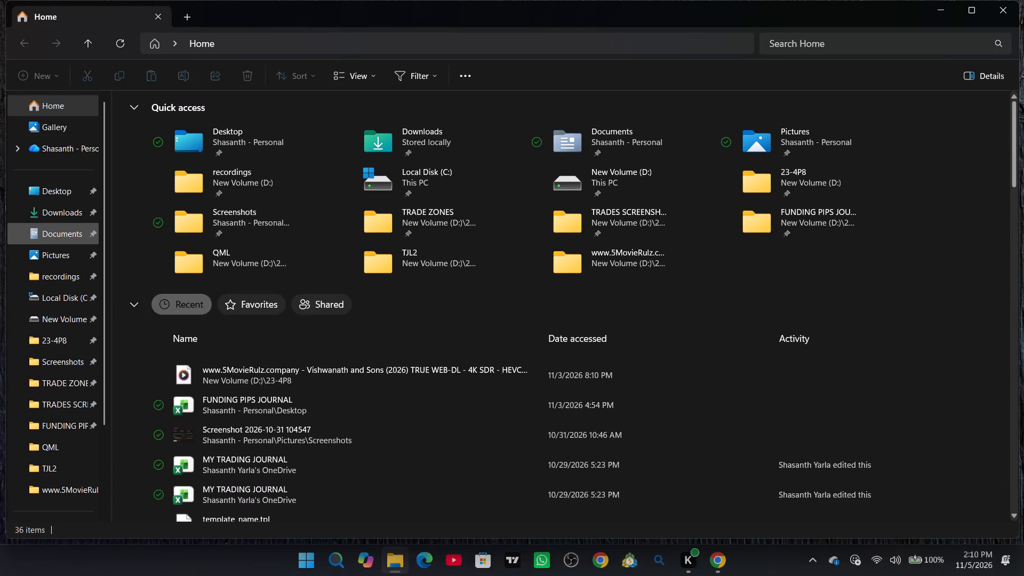
In Downloads, rename today's chart image from 14-07-59 as "4 NOVEMBER XAUUSD M1 TJL2".
click(77, 215)
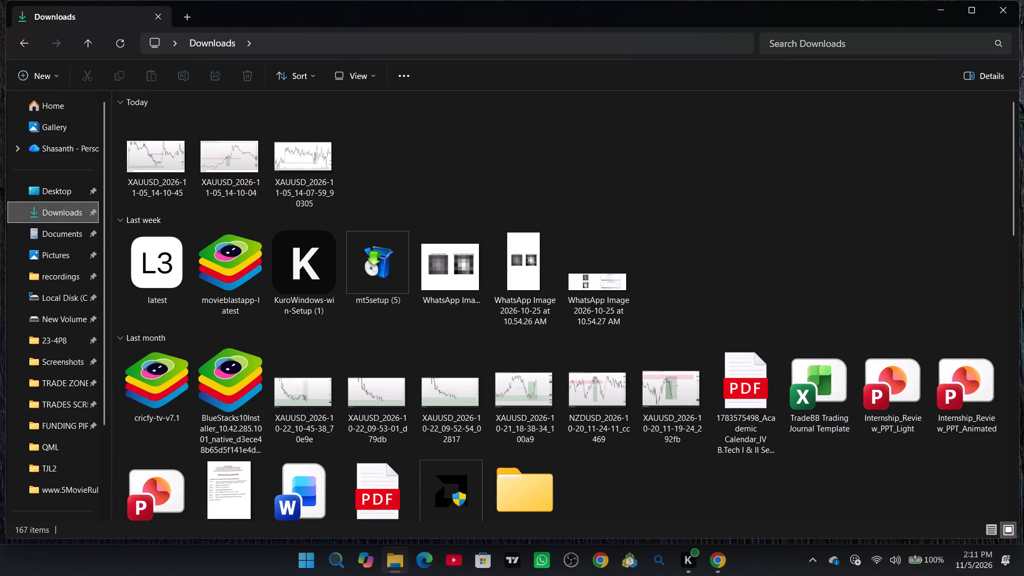
click(318, 162)
right_click(318, 162)
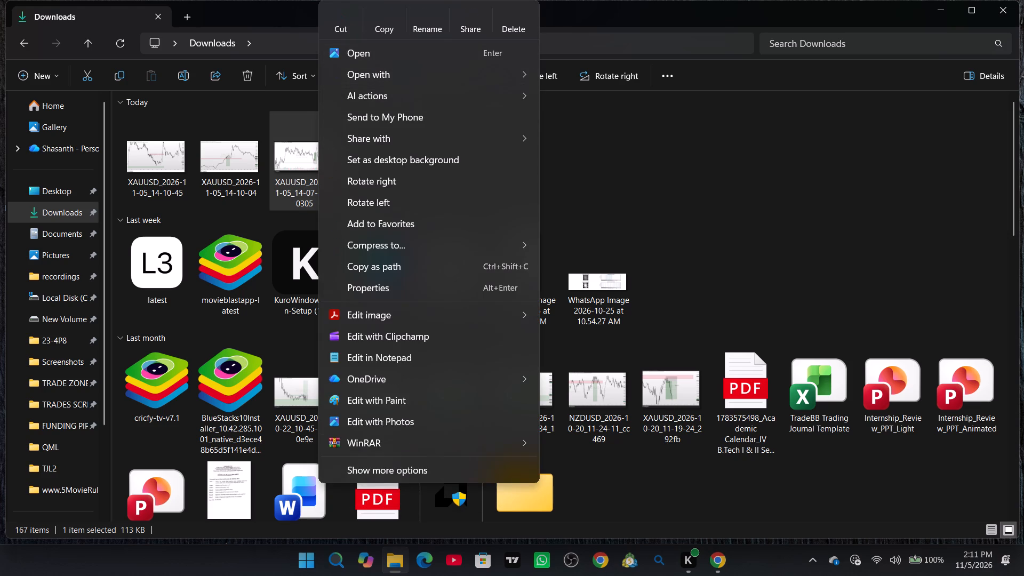
click(426, 26)
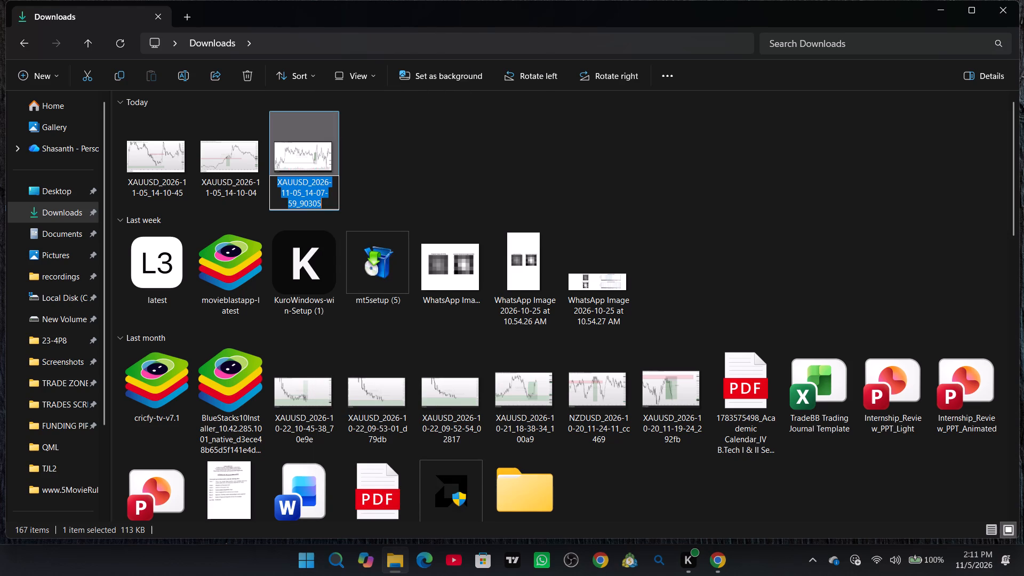
text(4)
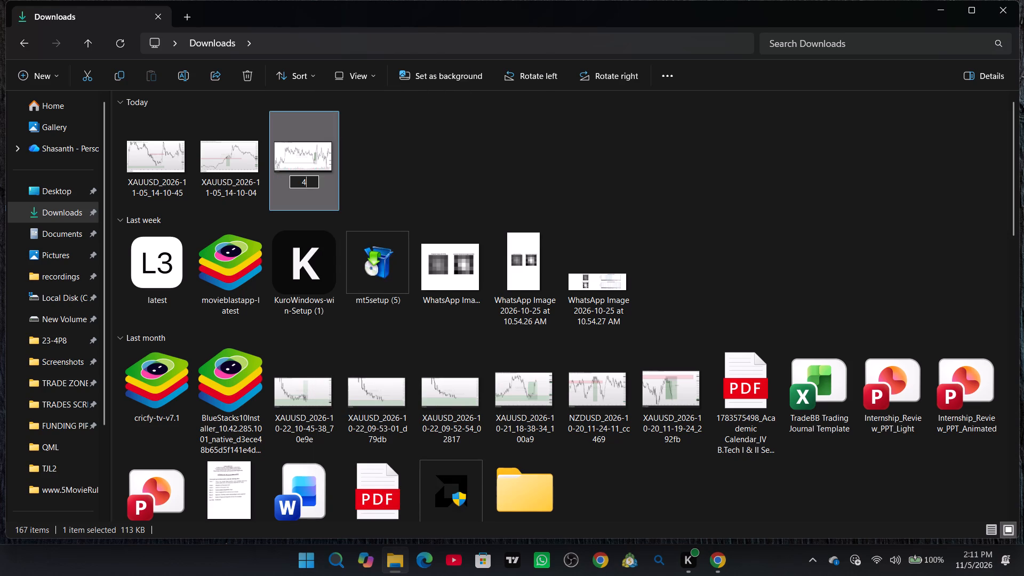
key(space)
text(NOVEMBER)
key(space)
text(XAUUSD)
key(space)
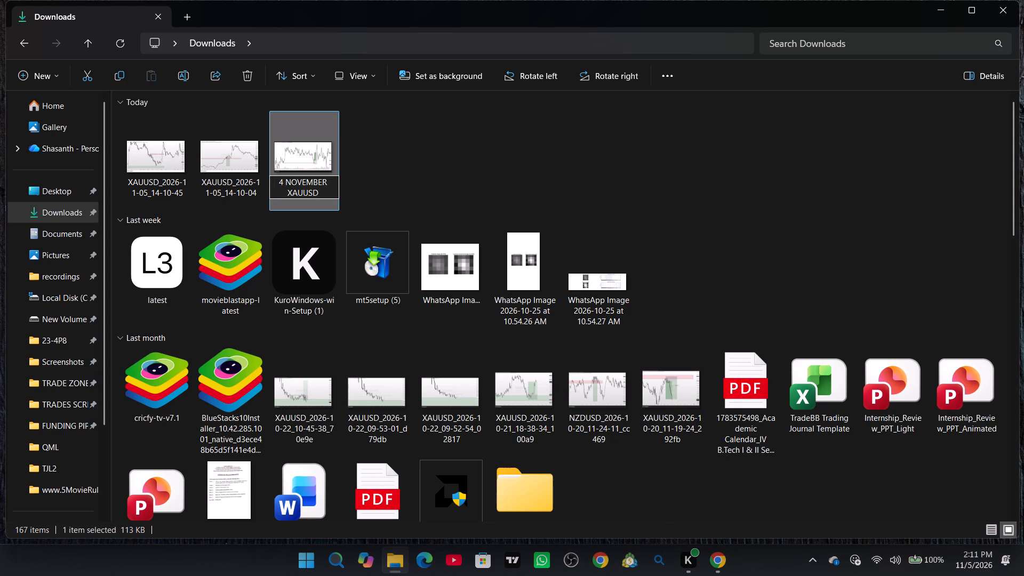
text(M1 TJL2)
key(Return)
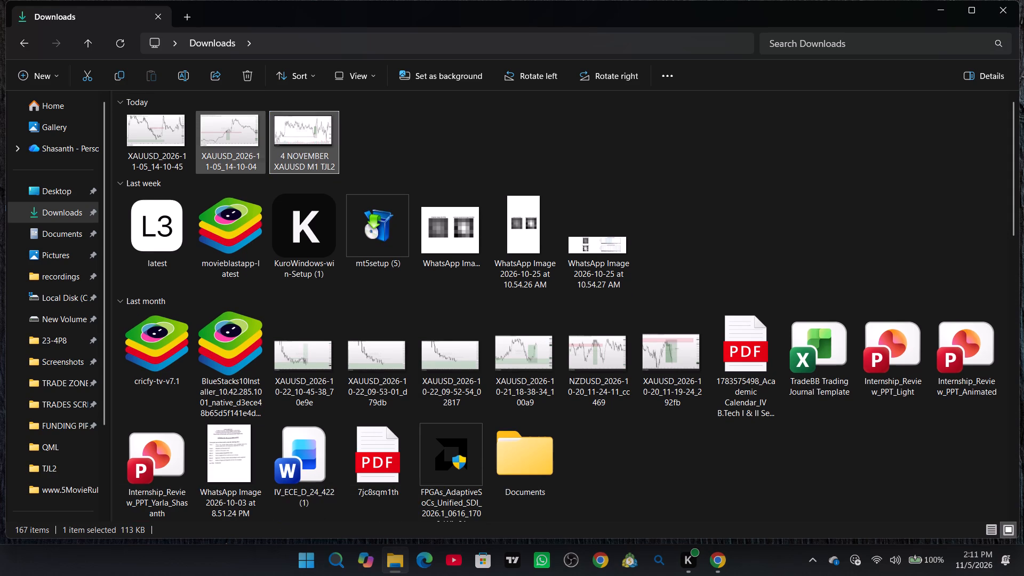
Rename the chart image from 14-10-45 as "3 NOVEMBER XAUUSD M15 TJL2".
right_click(149, 129)
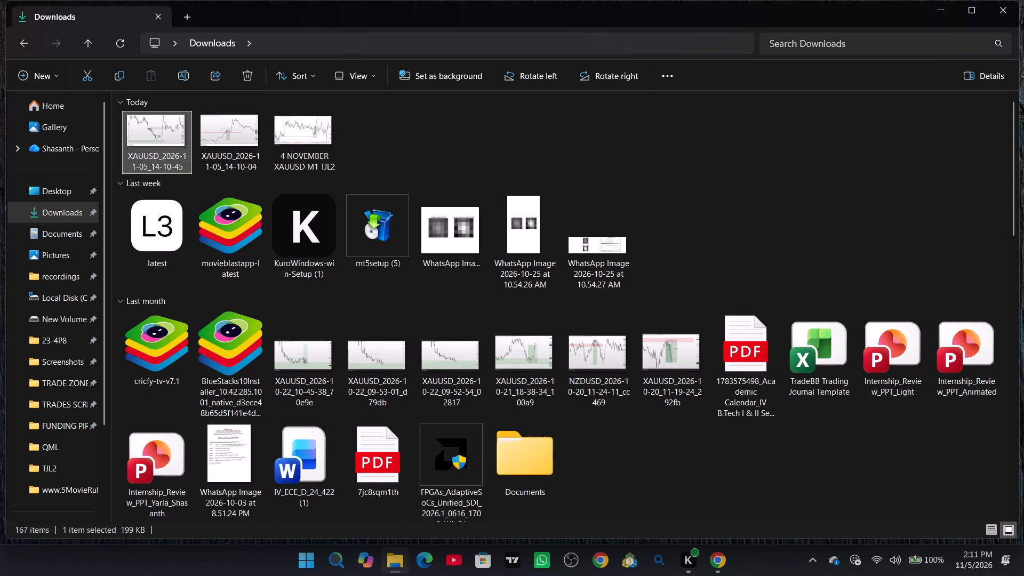
click(262, 11)
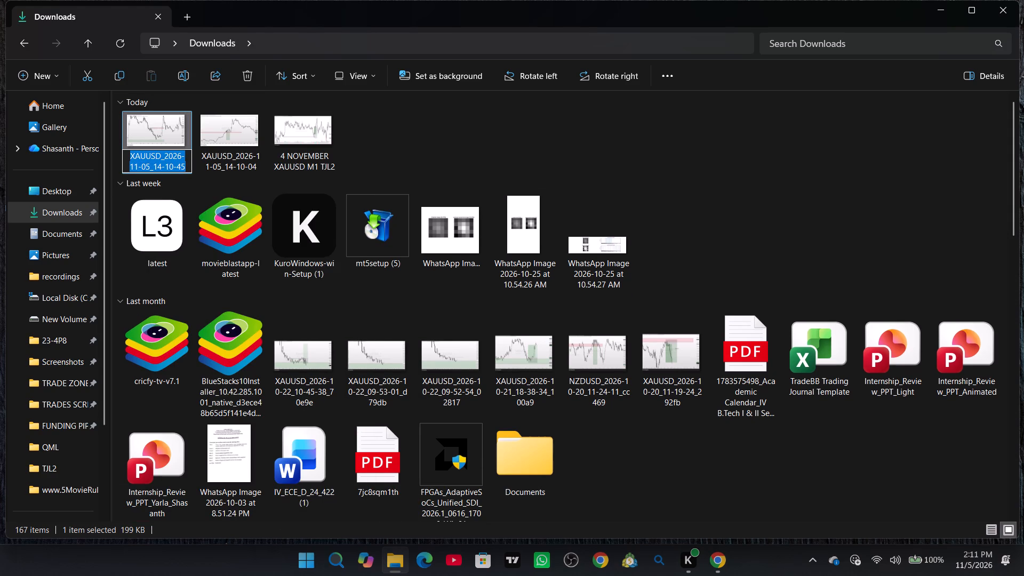
text(3 NOVEMBER)
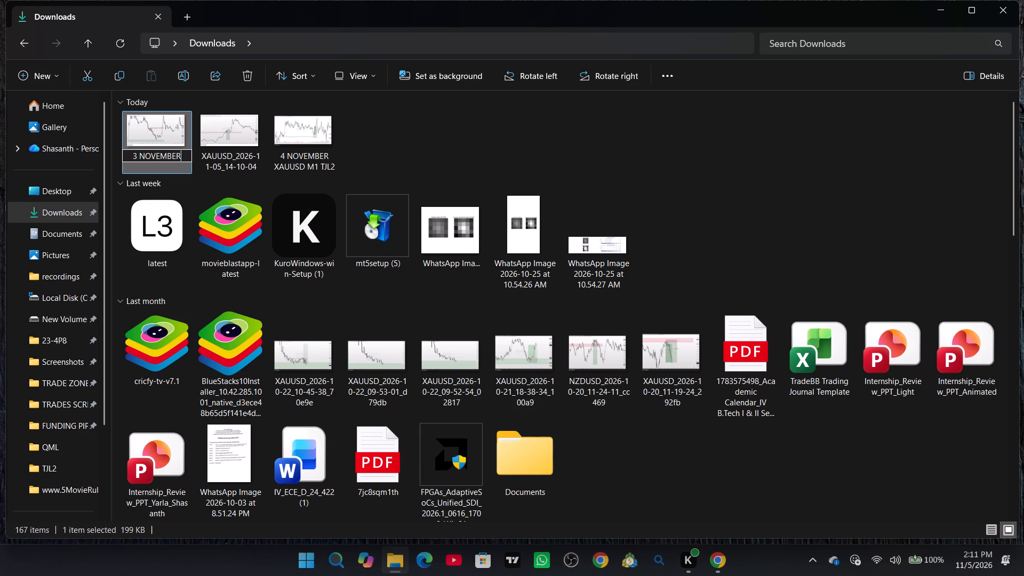
key(space)
text(XAUUSD)
key(space)
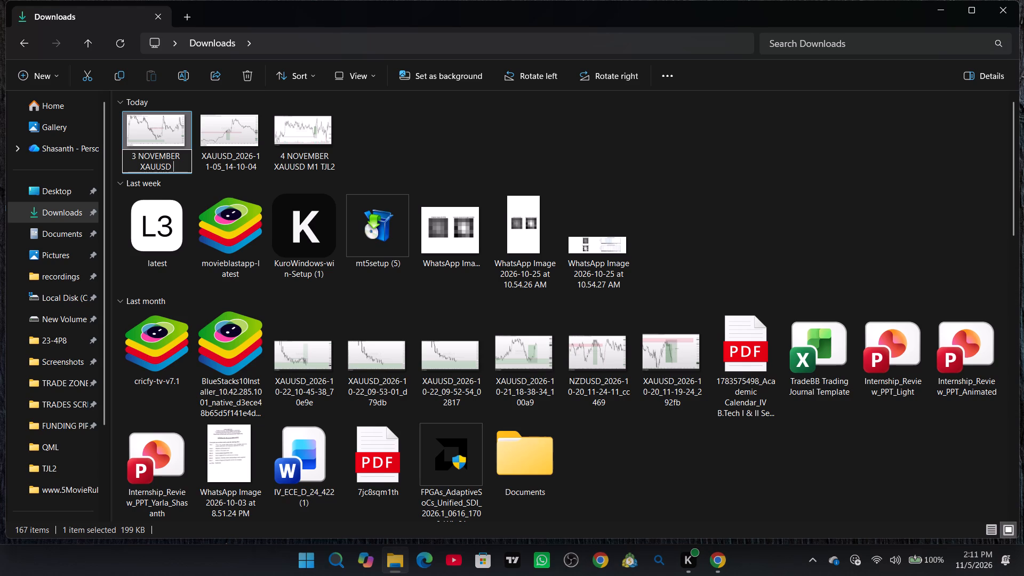
text(M15 TJL2)
click(474, 159)
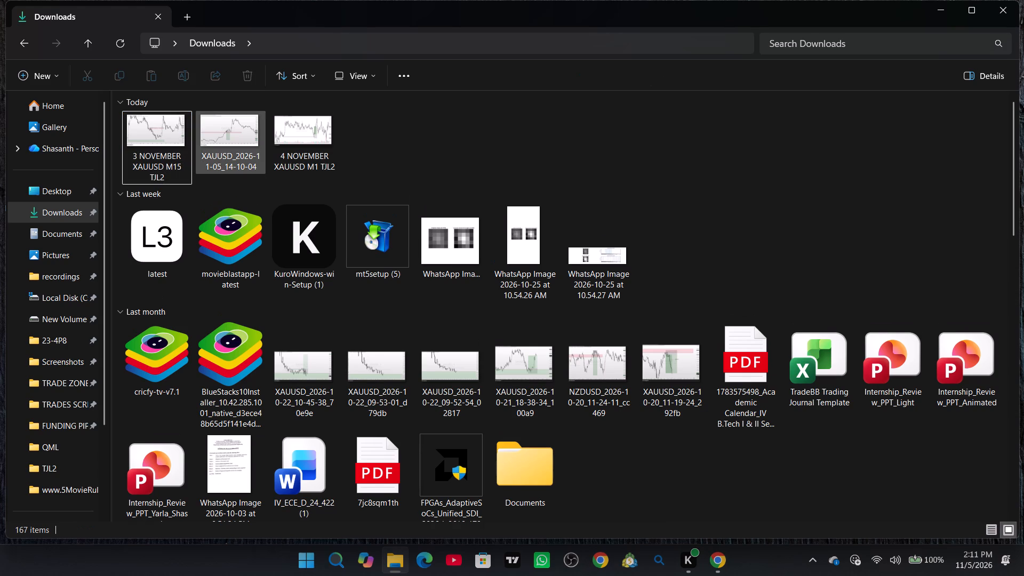
Rename the chart image from 14-10-04 as "3 NOVEMBER XAUUSD M1 ENTRY".
right_click(232, 143)
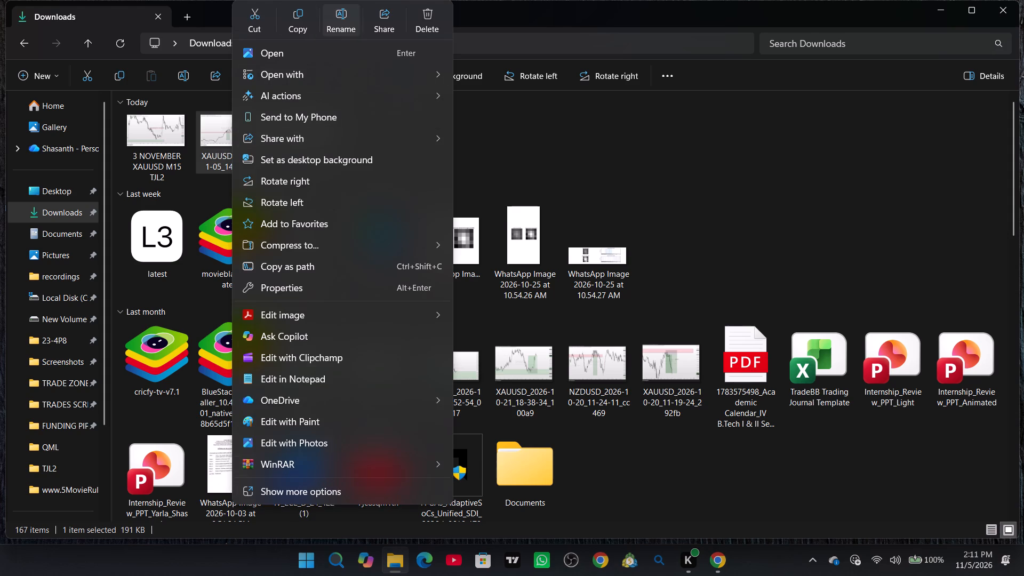
click(344, 17)
text(3 NOVEMBER XAUUSD)
key(space)
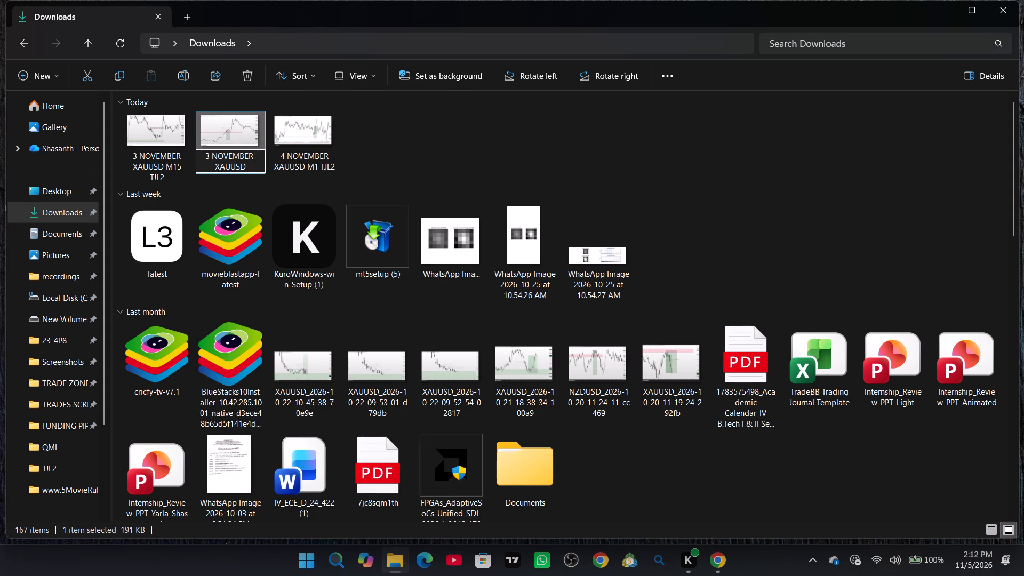
text(M1 ENTRY)
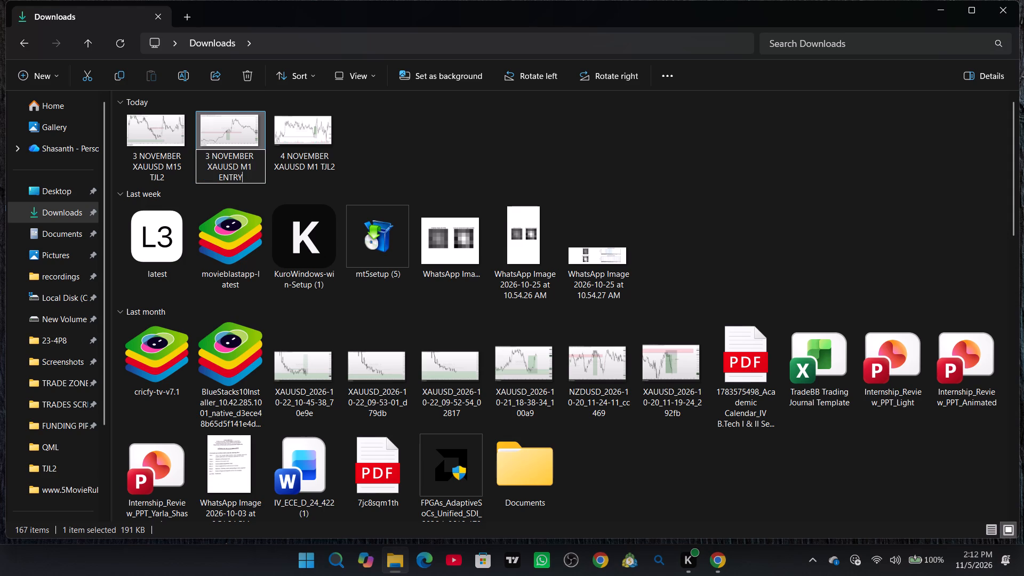
key(Return)
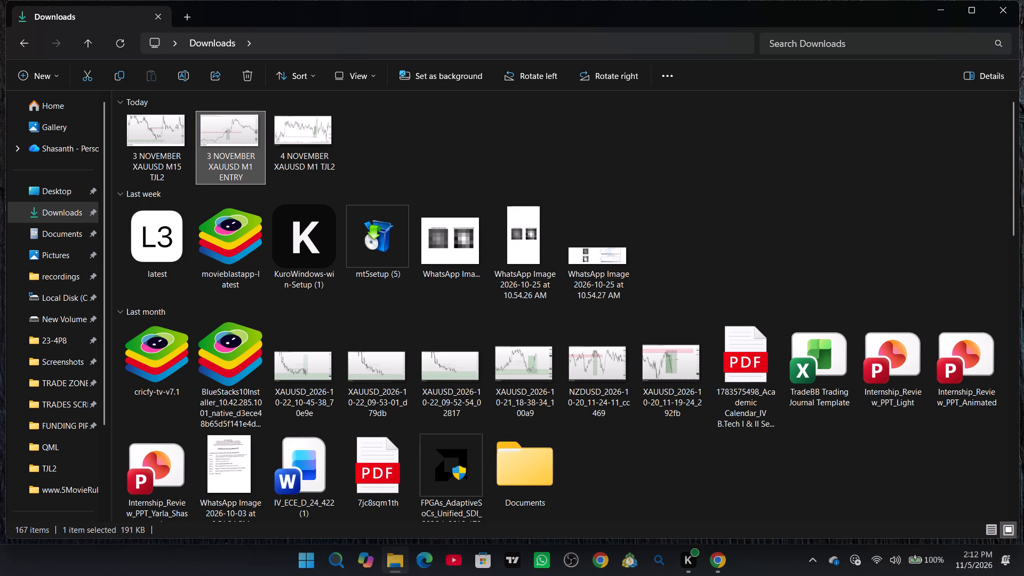
click(444, 136)
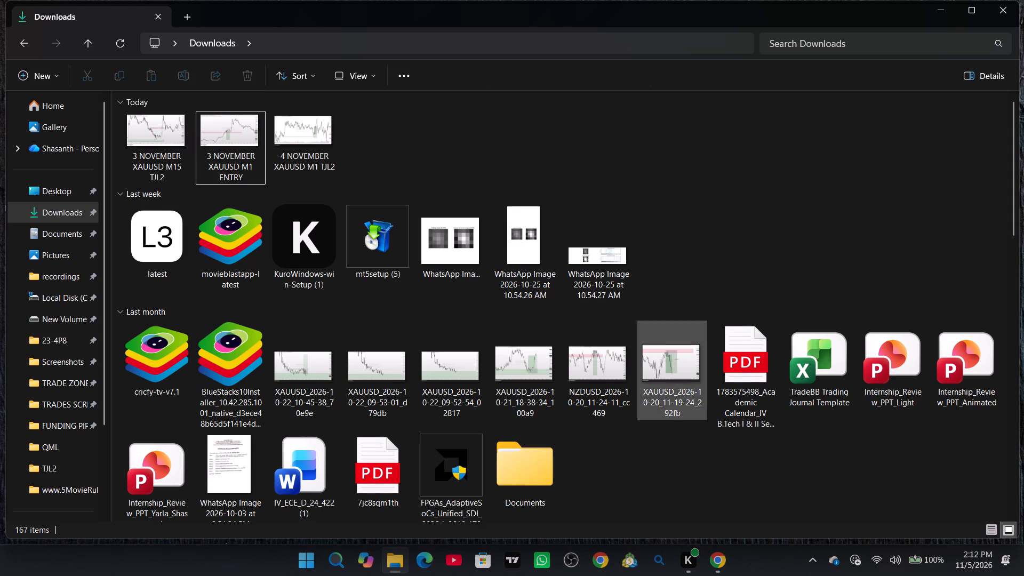
Move today's three renamed chart images from Downloads to the FUNDING PIPS JOURNAL folder, skipping the file with a duplicate name.
ctrl+click(180, 162)
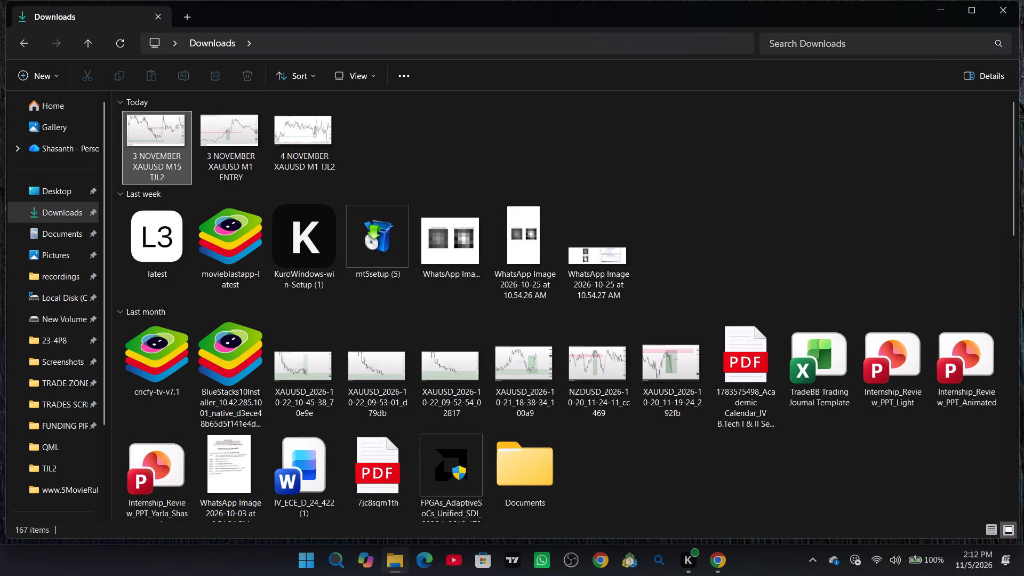
ctrl+click(230, 145)
ctrl+click(291, 147)
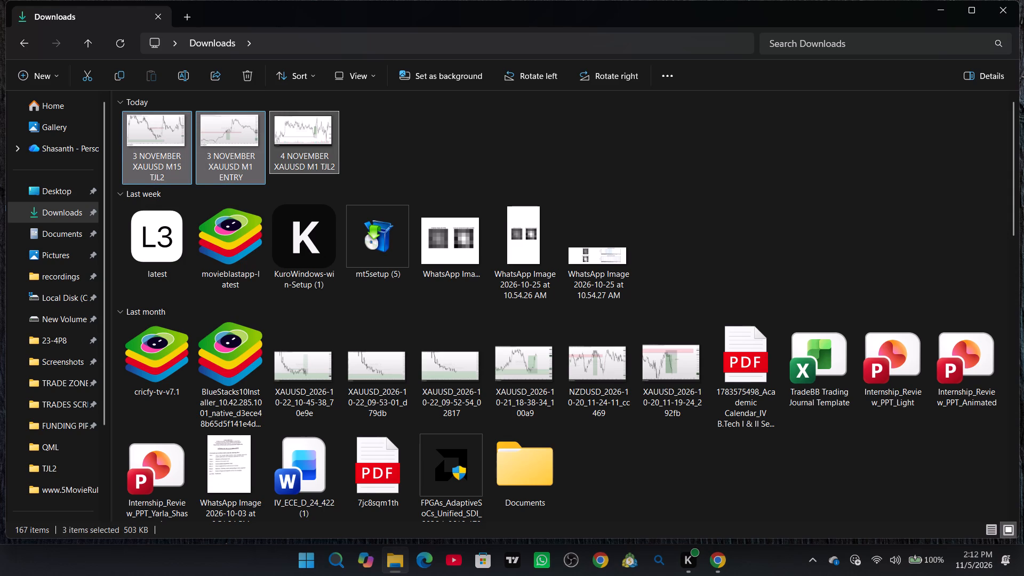
key(ctrl+x)
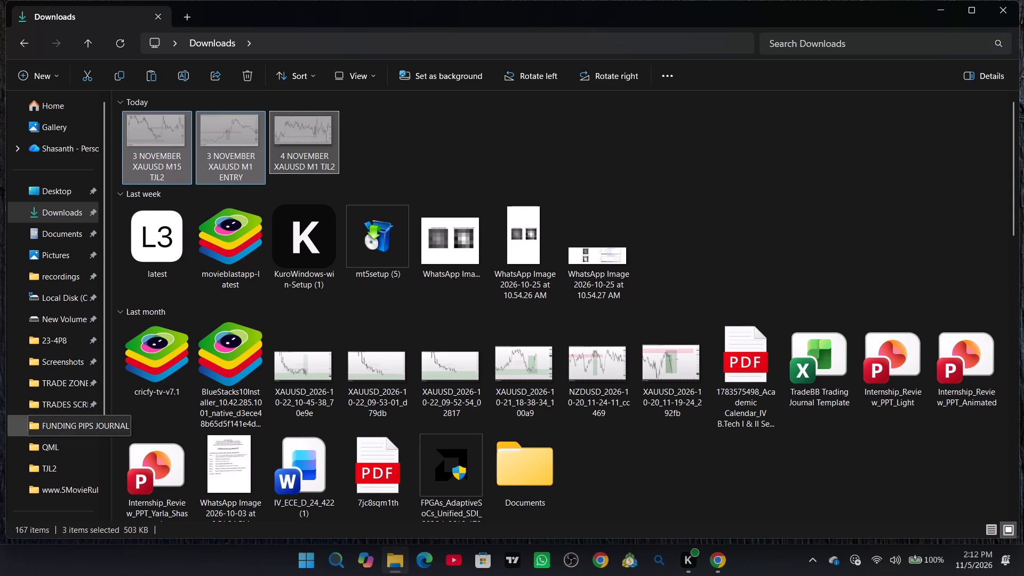
click(74, 419)
key(ctrl+v)
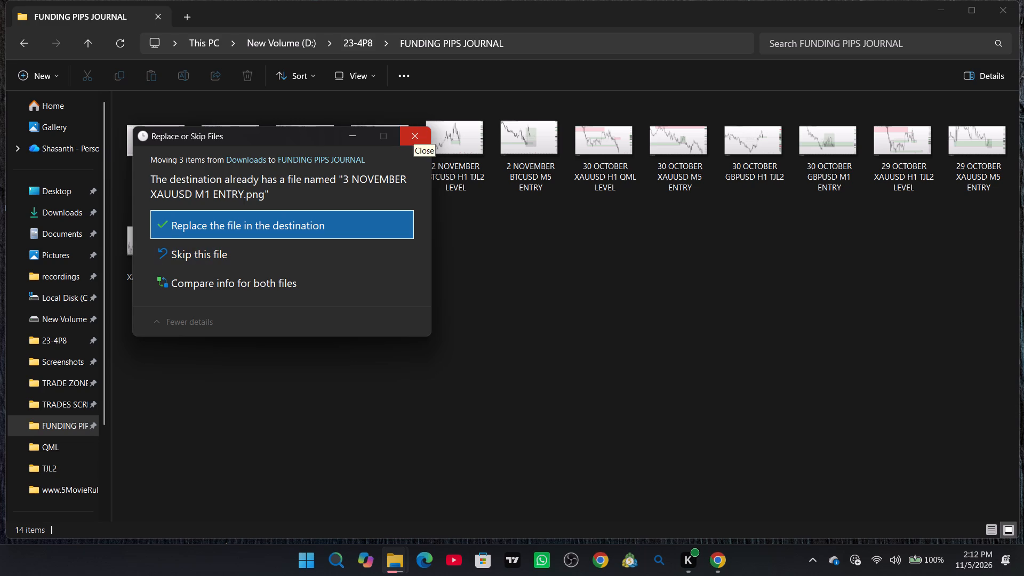
click(237, 260)
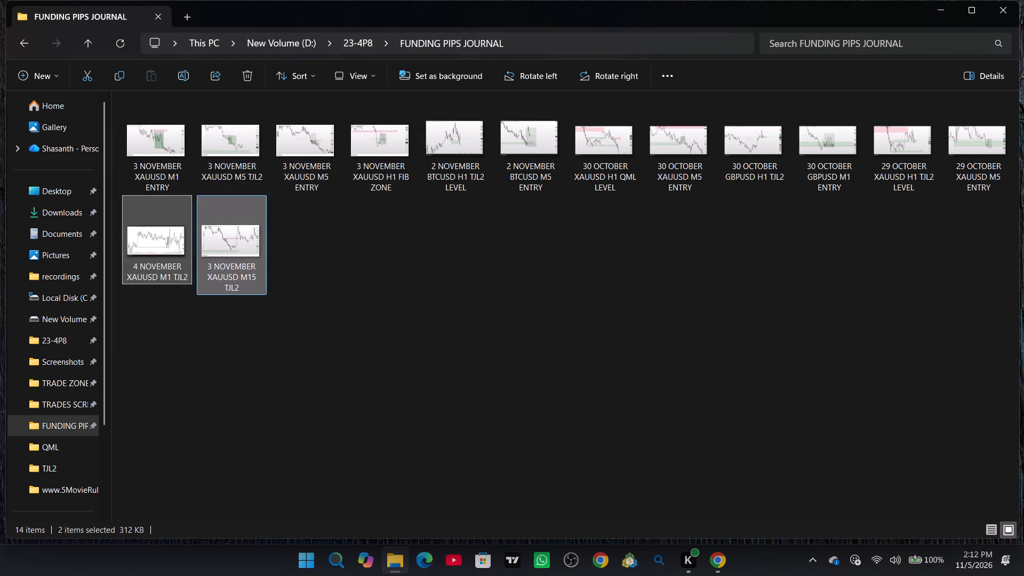
click(355, 353)
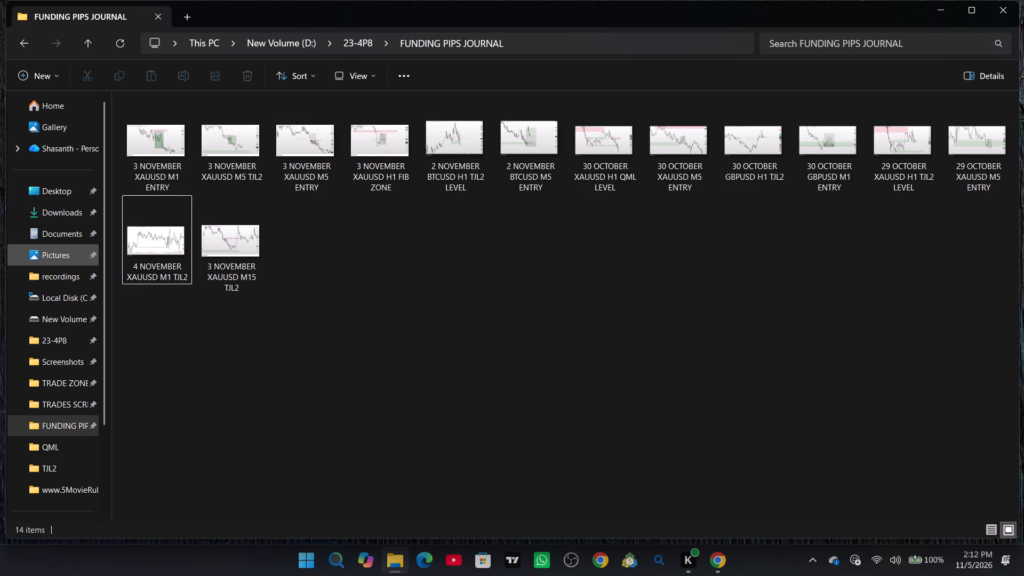
Rename the M1 entry image left in Downloads as "3 NOVEMBER XAUUSD M1 ENTRY (2)".
click(66, 209)
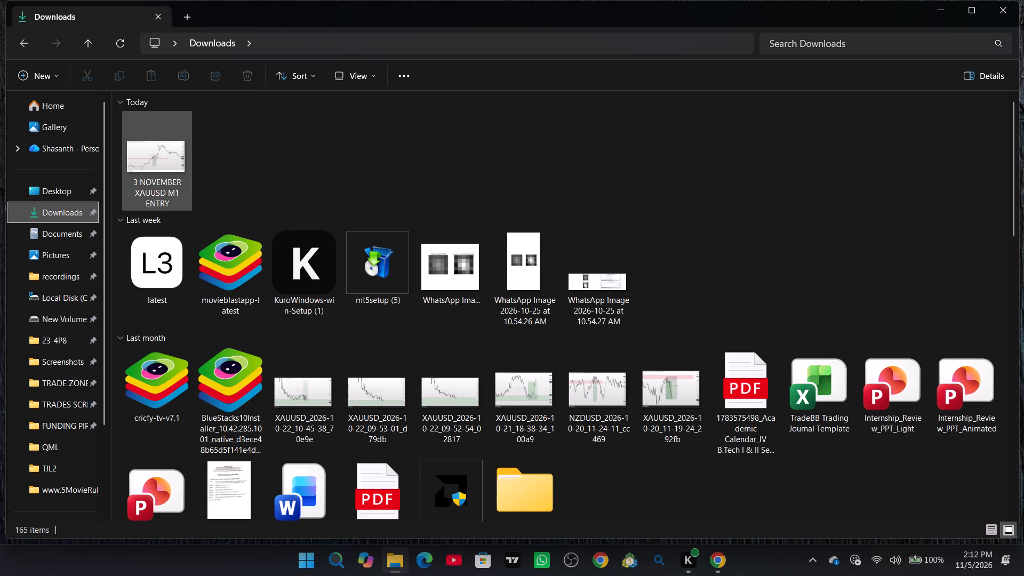
right_click(173, 163)
click(294, 27)
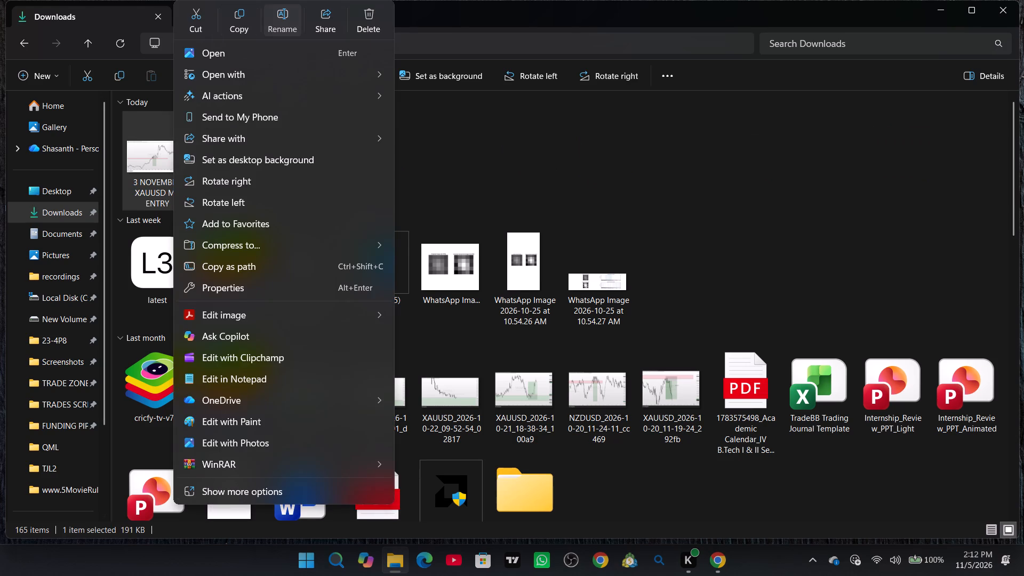
click(177, 206)
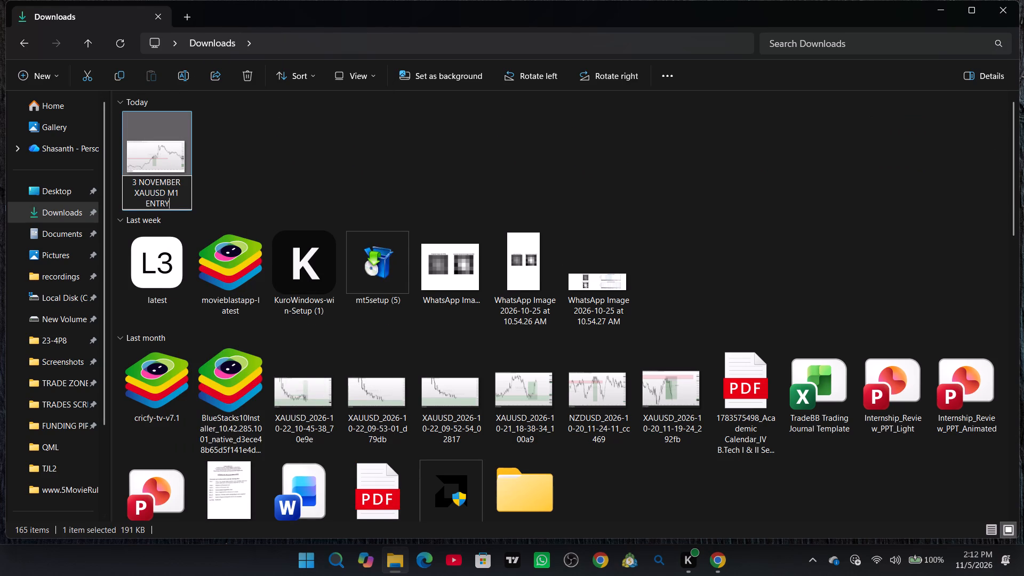
key(space)
text((2))
key(Return)
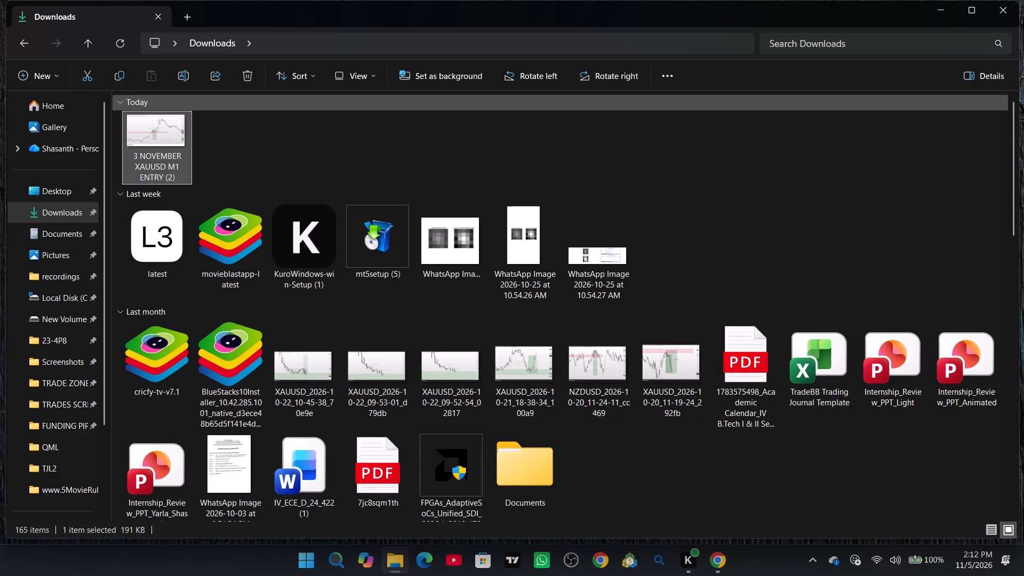
Move the "3 NOVEMBER XAUUSD M1 ENTRY (2)" image from Downloads to the FUNDING PIPS JOURNAL folder.
click(156, 136)
key(ctrl+x)
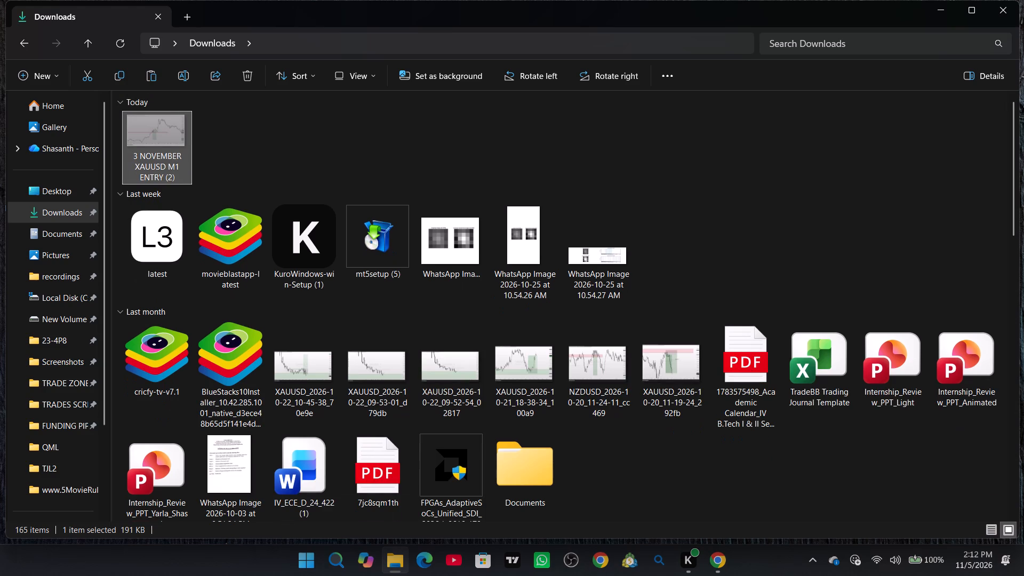
click(77, 427)
key(ctrl+v)
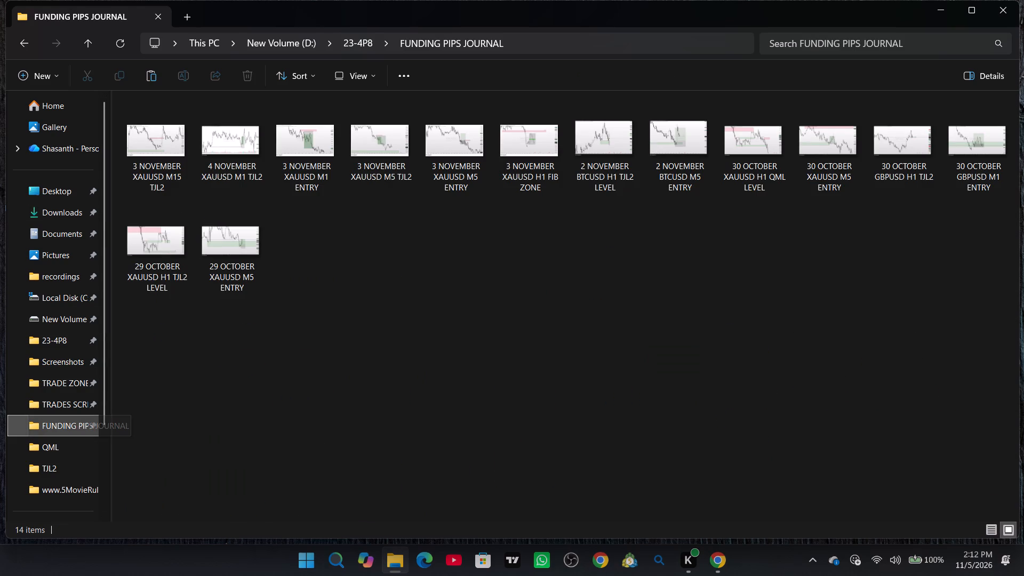
click(269, 400)
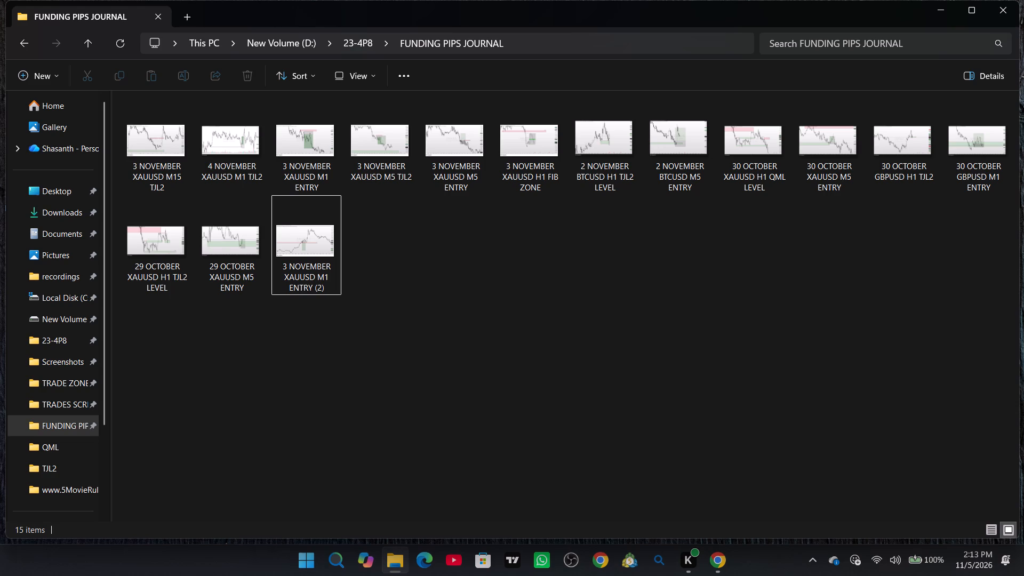
click(475, 414)
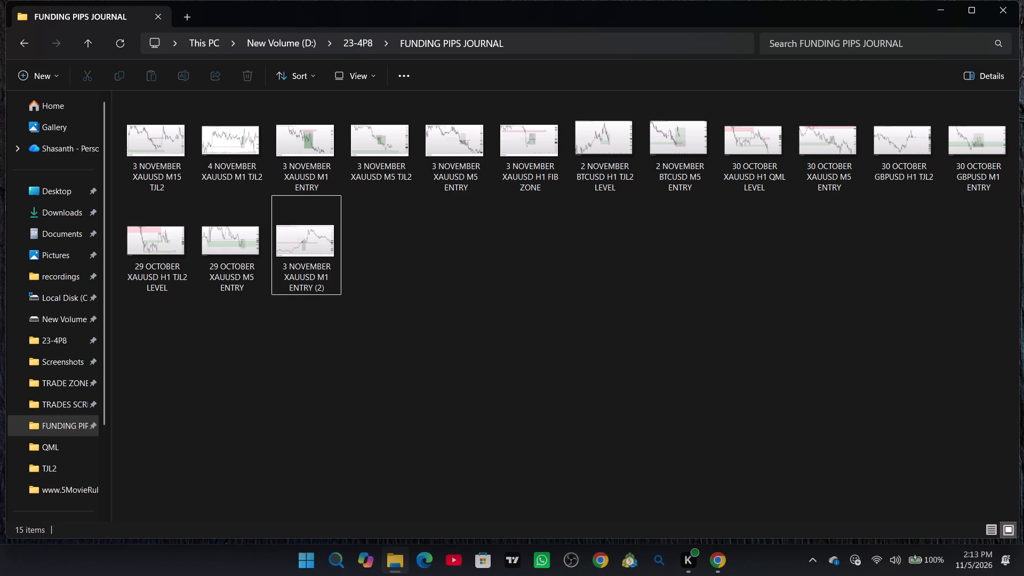
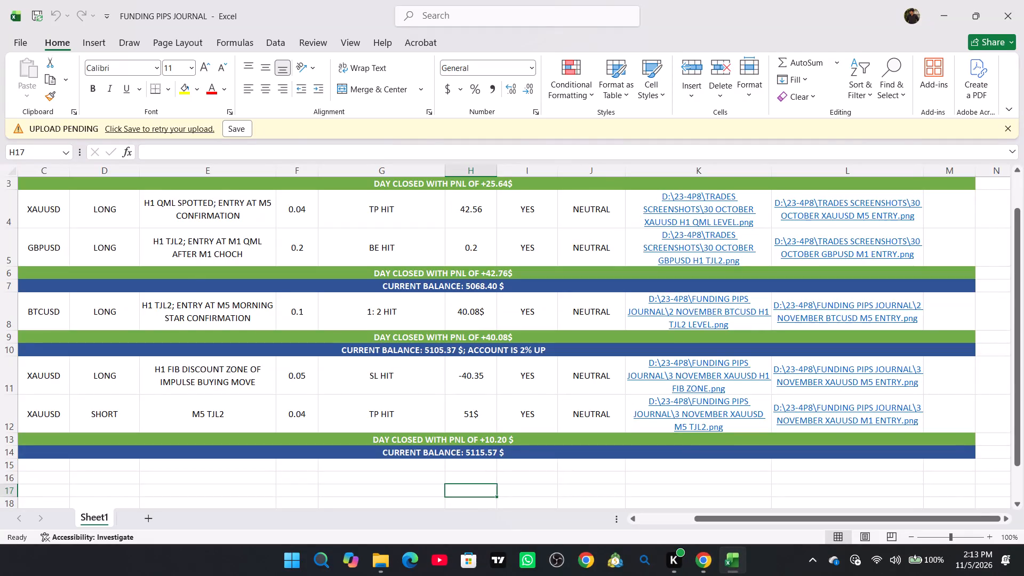
Insert a blank row above the green "DAY CLOSED WITH PNL OF +10.20 $" row.
scroll(490, 301, down, 2)
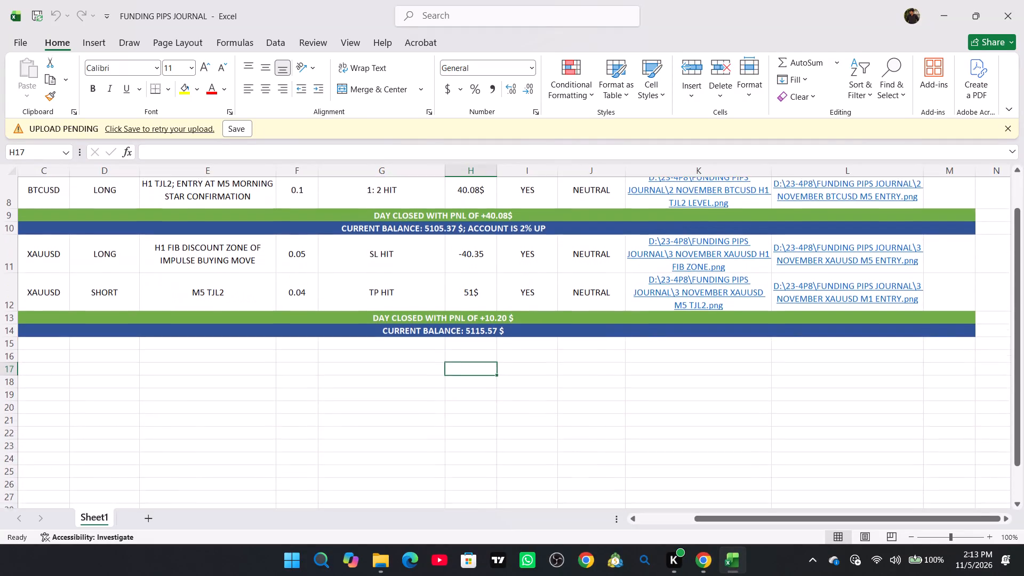
scroll(490, 301, down, 1)
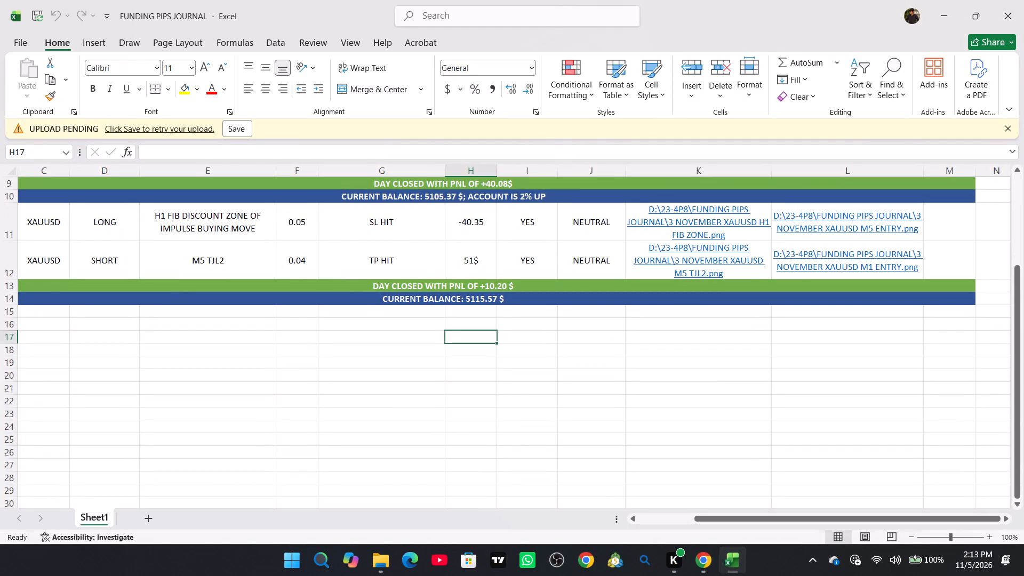
right_click(7, 262)
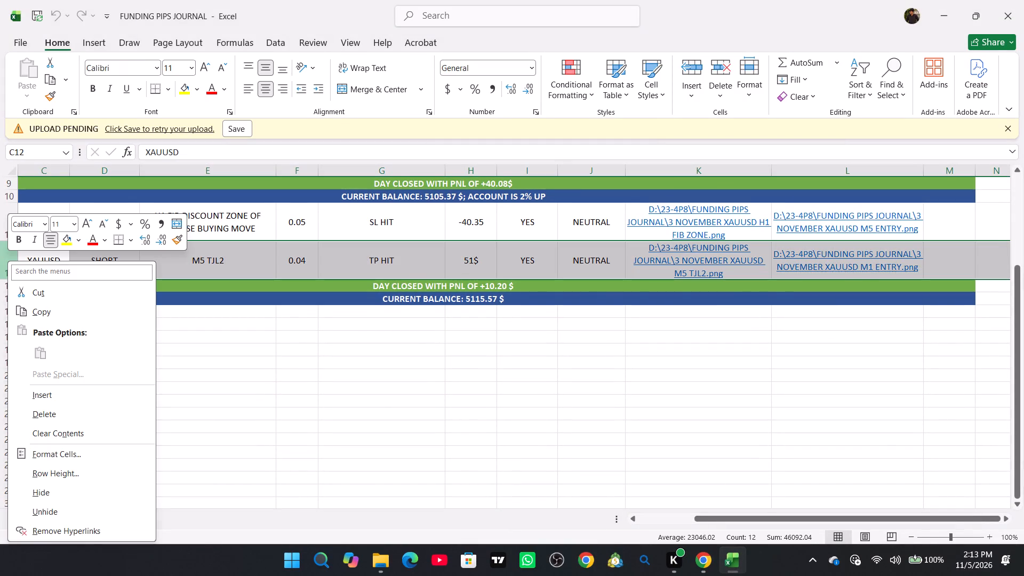
click(183, 378)
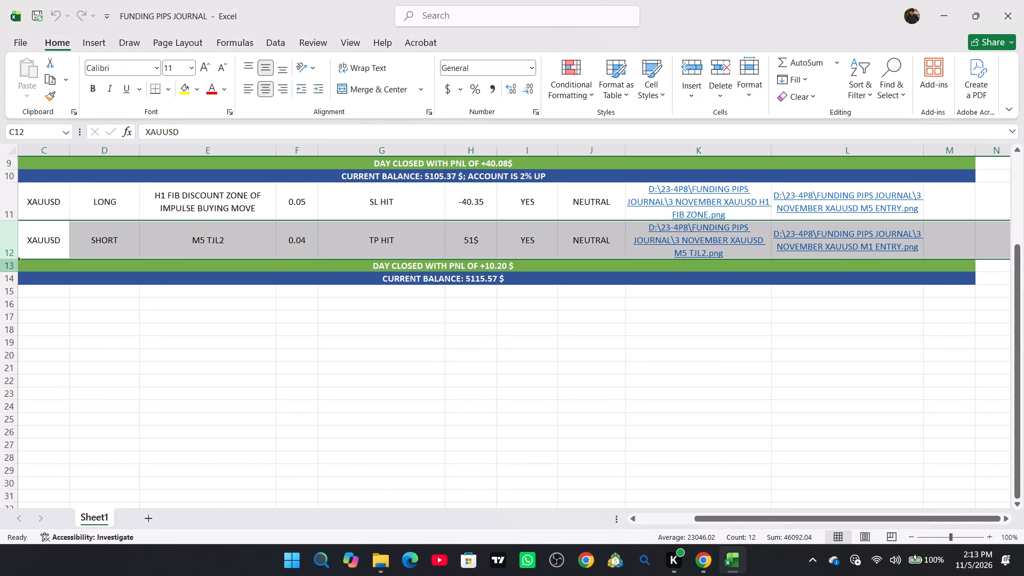
right_click(6, 264)
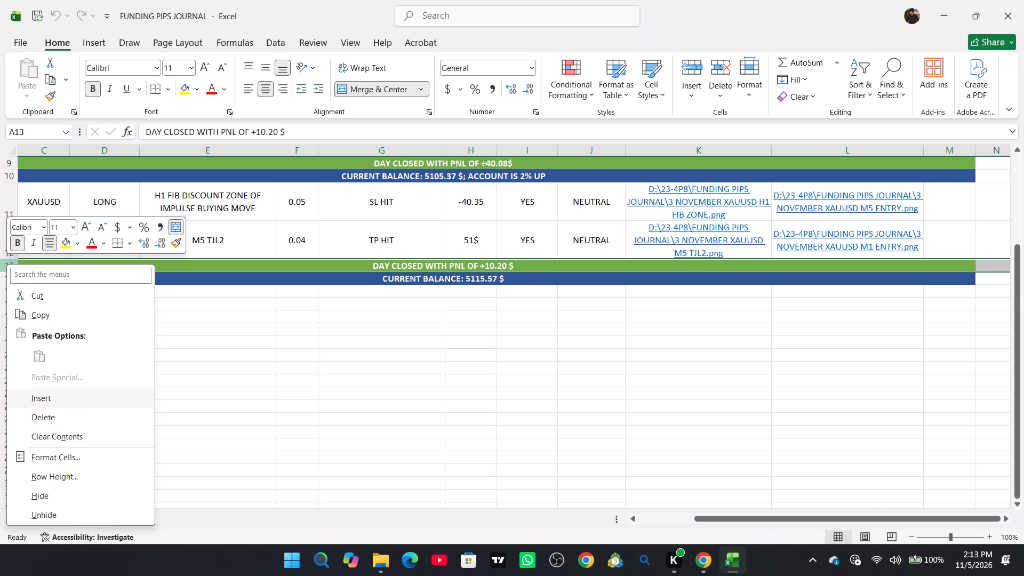
click(67, 393)
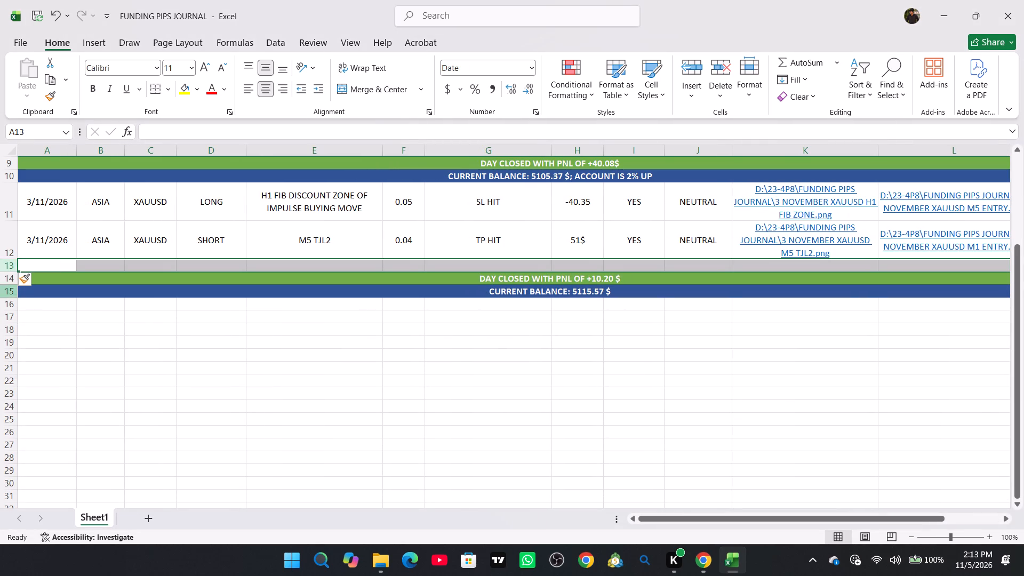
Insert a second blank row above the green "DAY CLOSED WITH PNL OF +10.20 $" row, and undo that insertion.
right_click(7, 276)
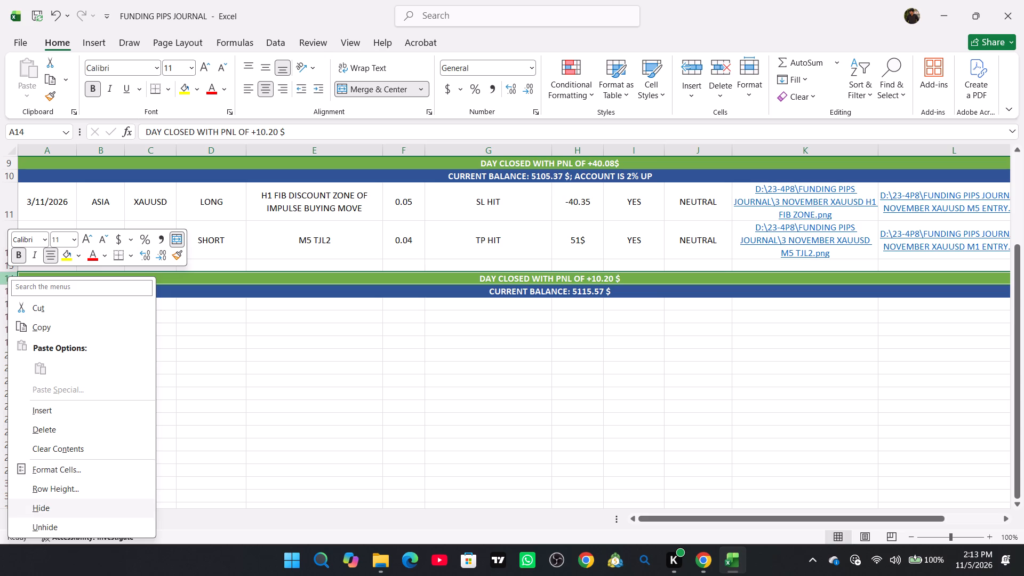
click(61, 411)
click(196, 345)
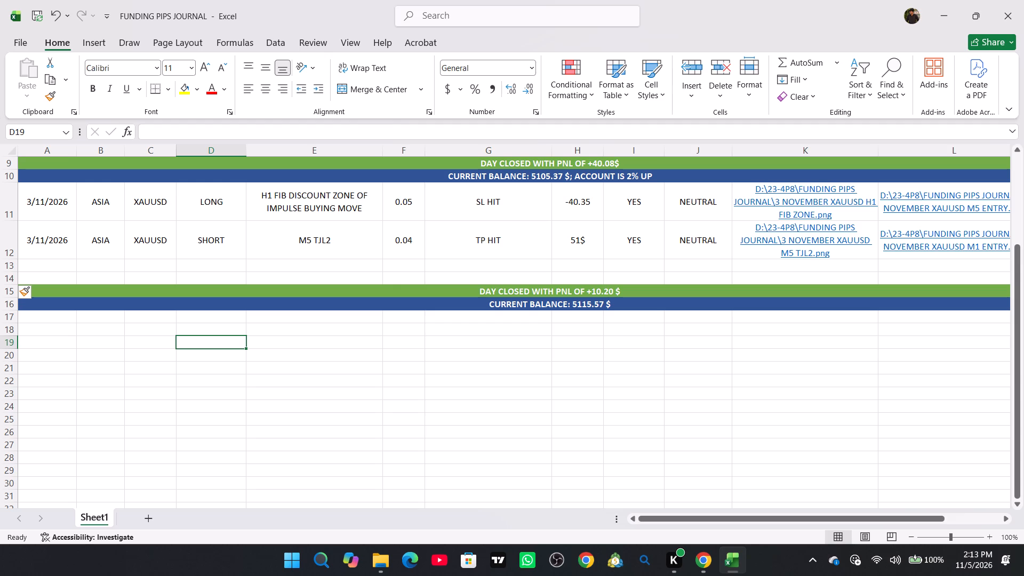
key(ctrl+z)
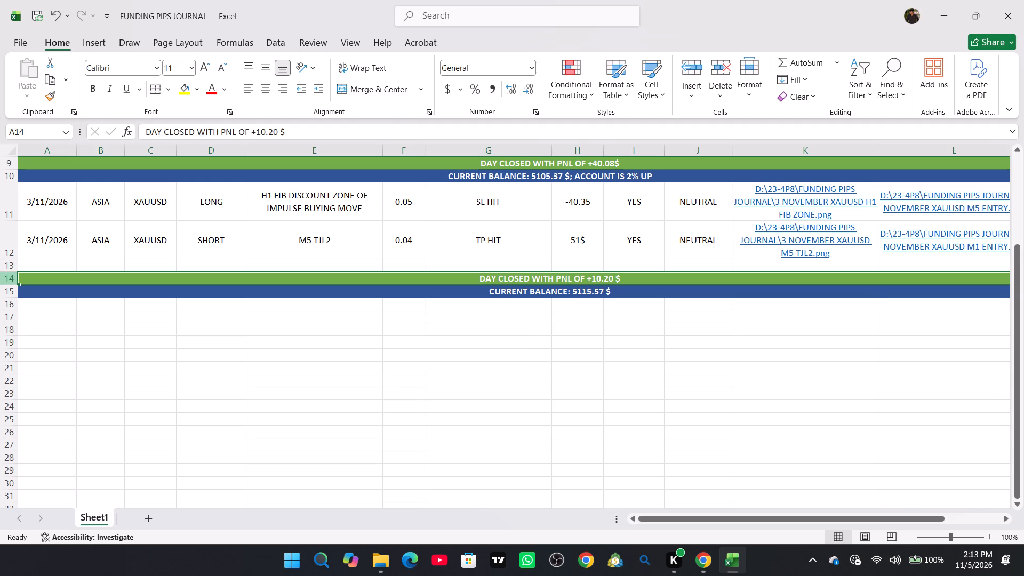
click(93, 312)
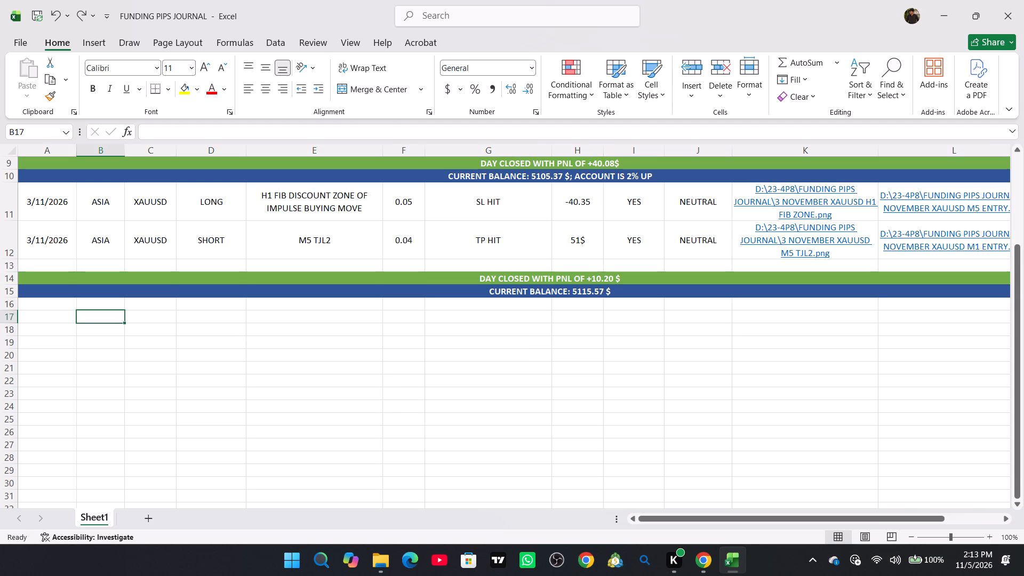
Enter the date 3/11/2026 in cell A13 of the new row.
double_click(48, 267)
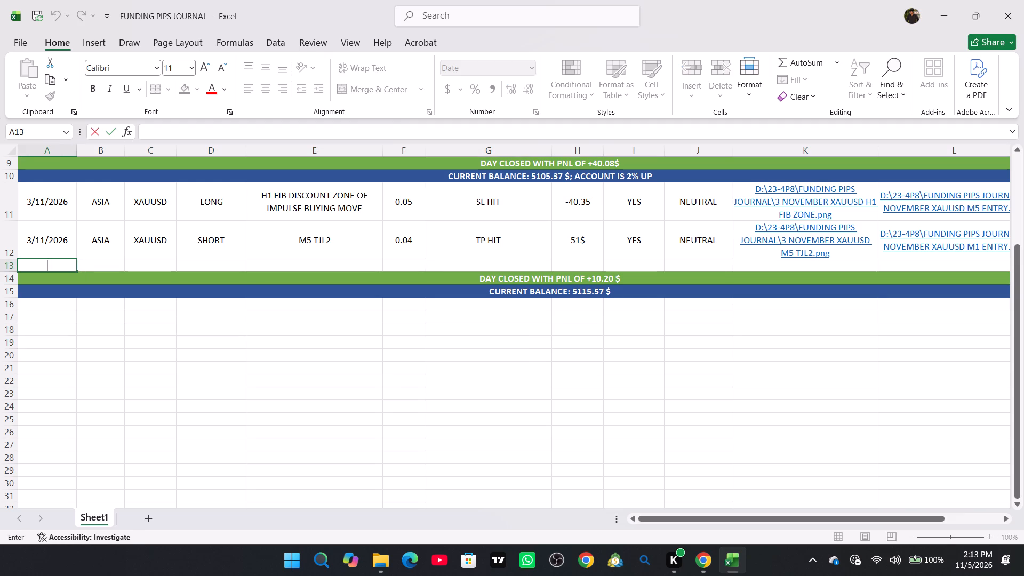
key(3)
text(/11/2026)
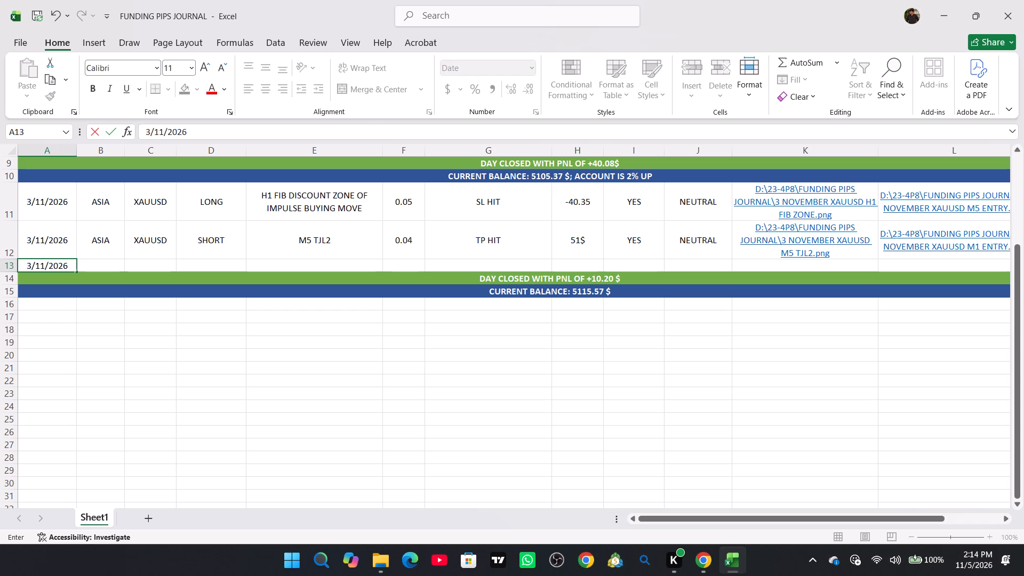
Insert another row above the green "DAY CLOSED WITH PNL OF +10.20 $" row and enter the date 3/11/2026 in A14.
right_click(13, 277)
click(63, 407)
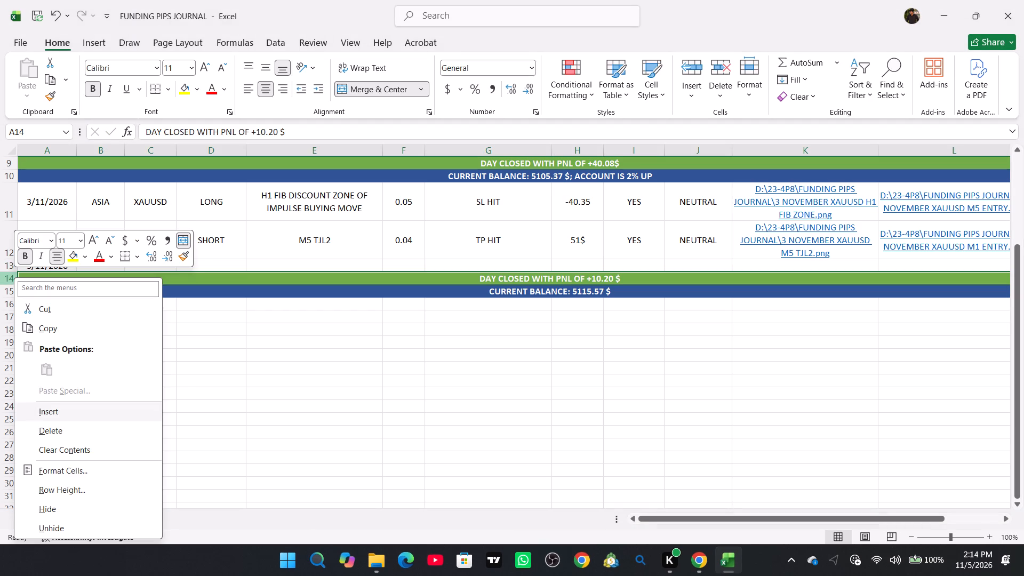
click(109, 389)
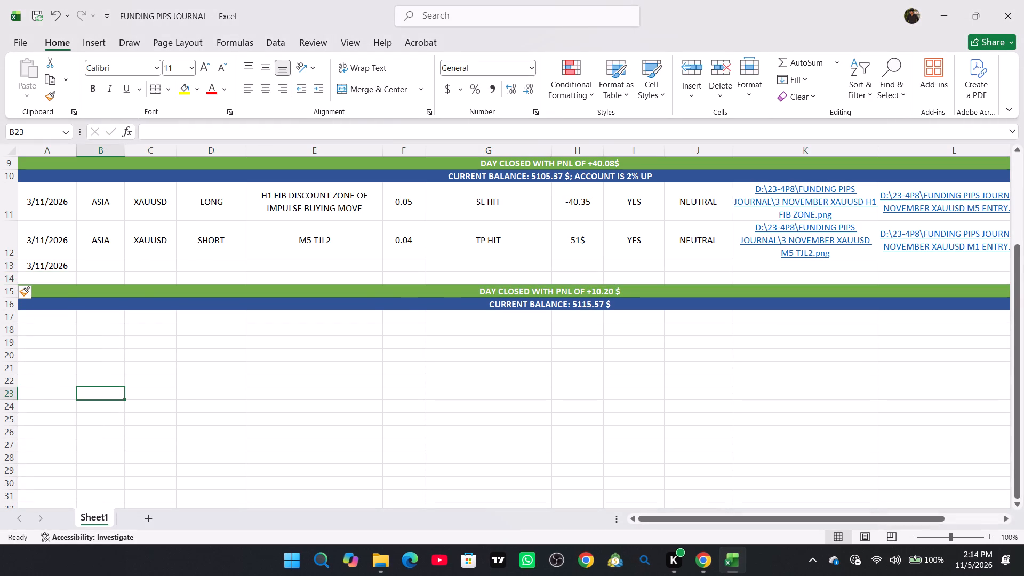
click(42, 279)
text(3/11/2026)
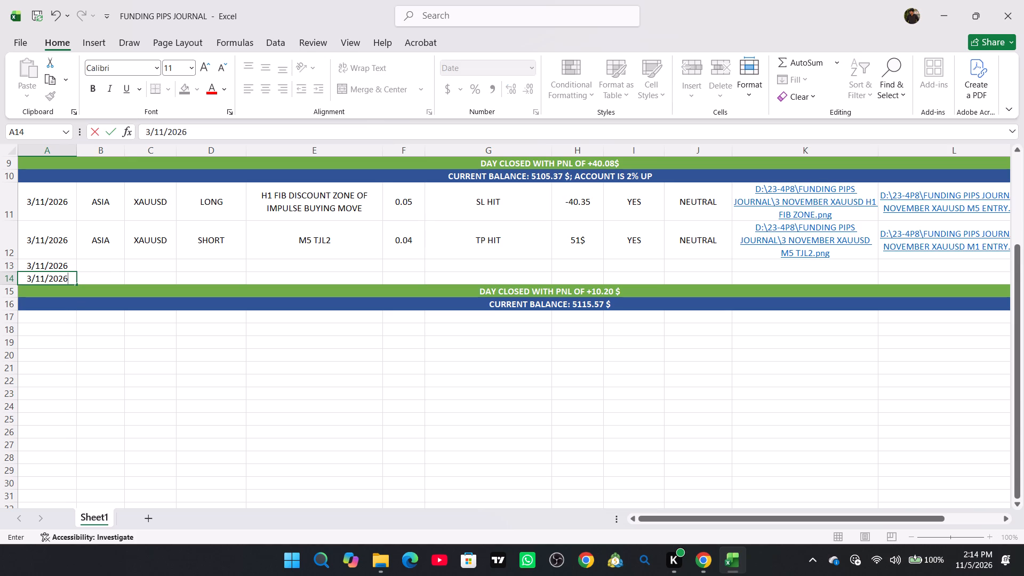
Merge and center rows 13 and 14 separately within each of columns B, C, D and E.
drag(96, 264, 308, 279)
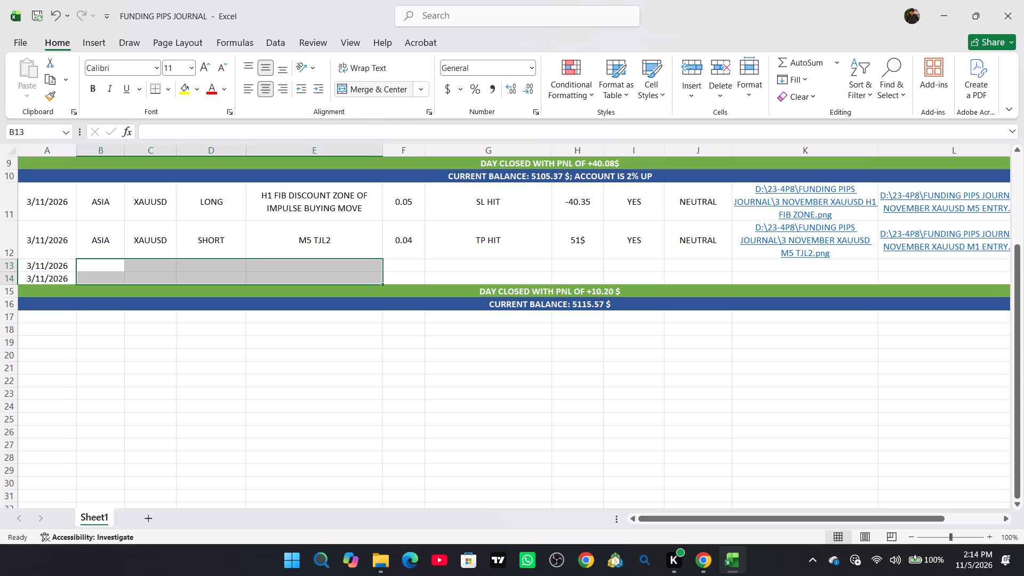
click(337, 367)
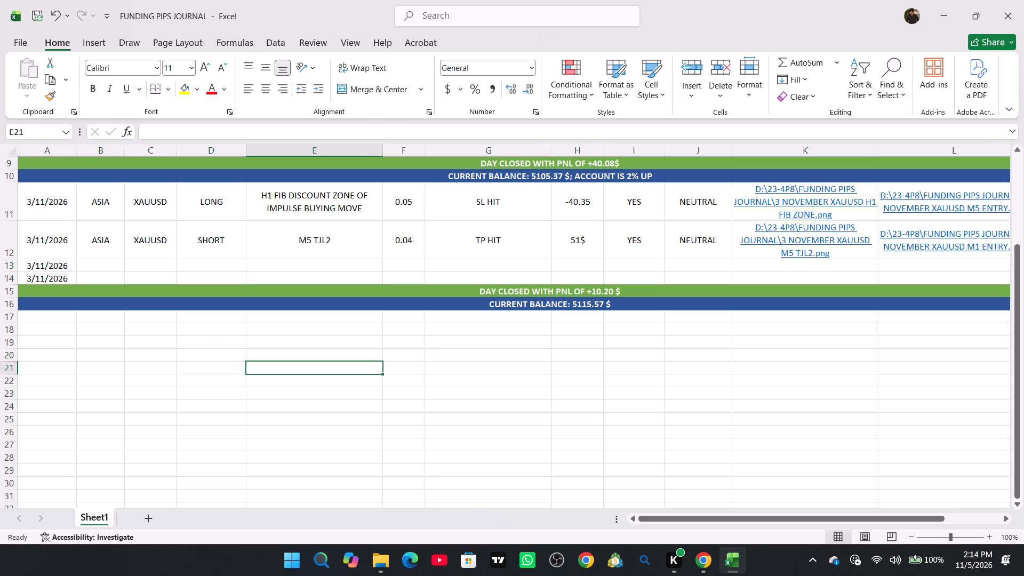
drag(98, 266, 103, 276)
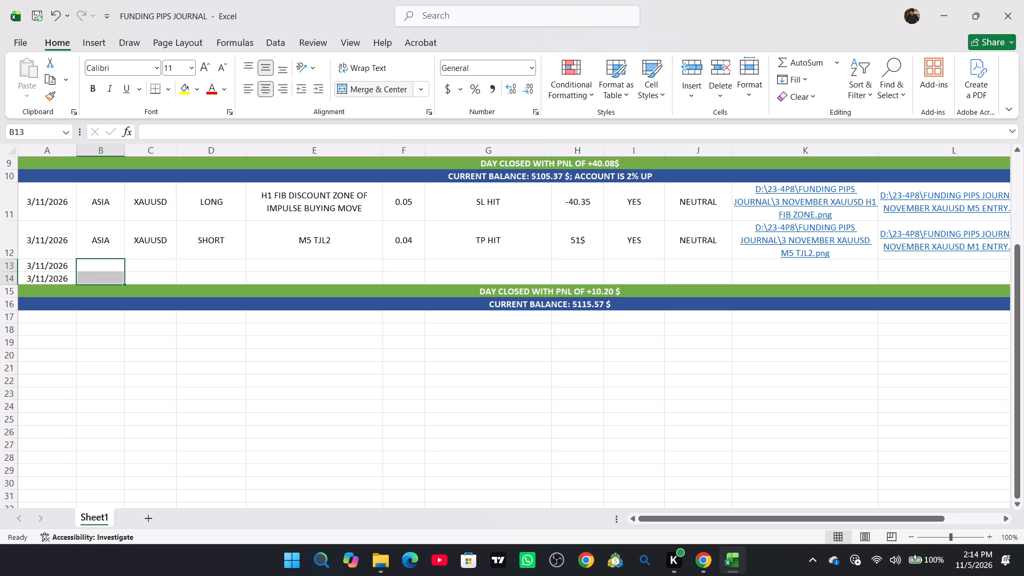
click(356, 89)
drag(140, 266, 144, 273)
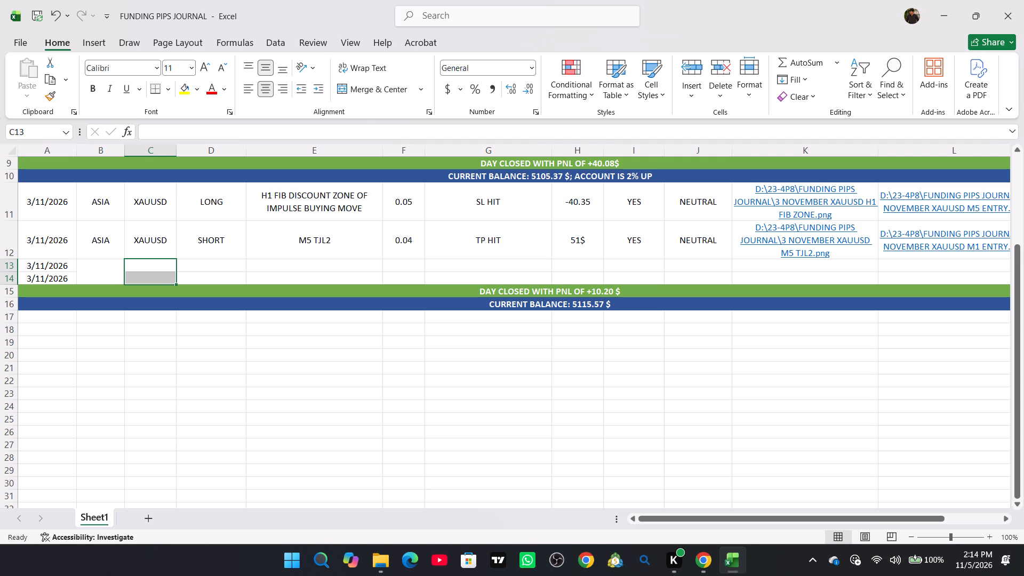
click(370, 90)
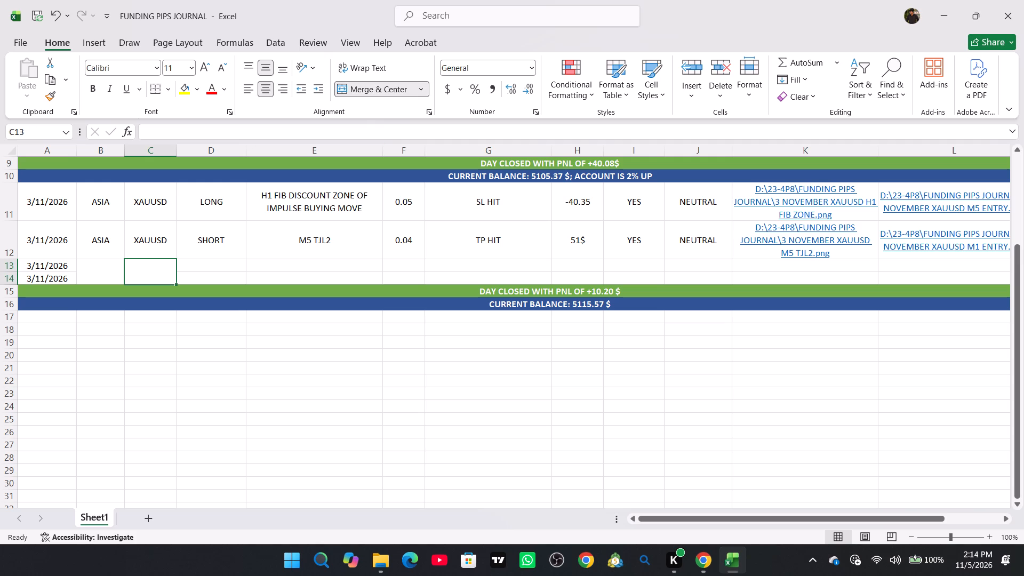
double_click(203, 267)
click(219, 277)
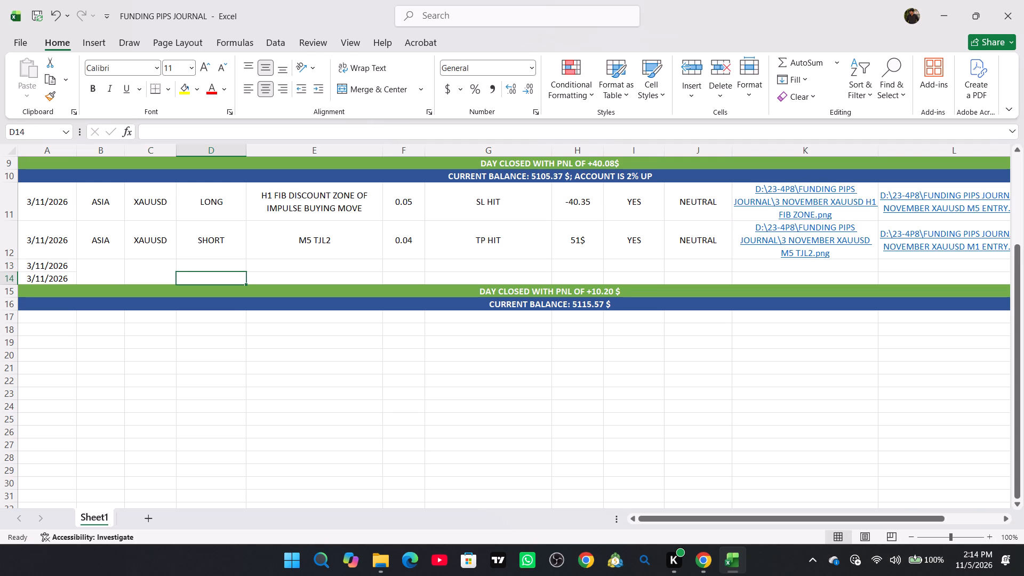
drag(228, 268, 231, 278)
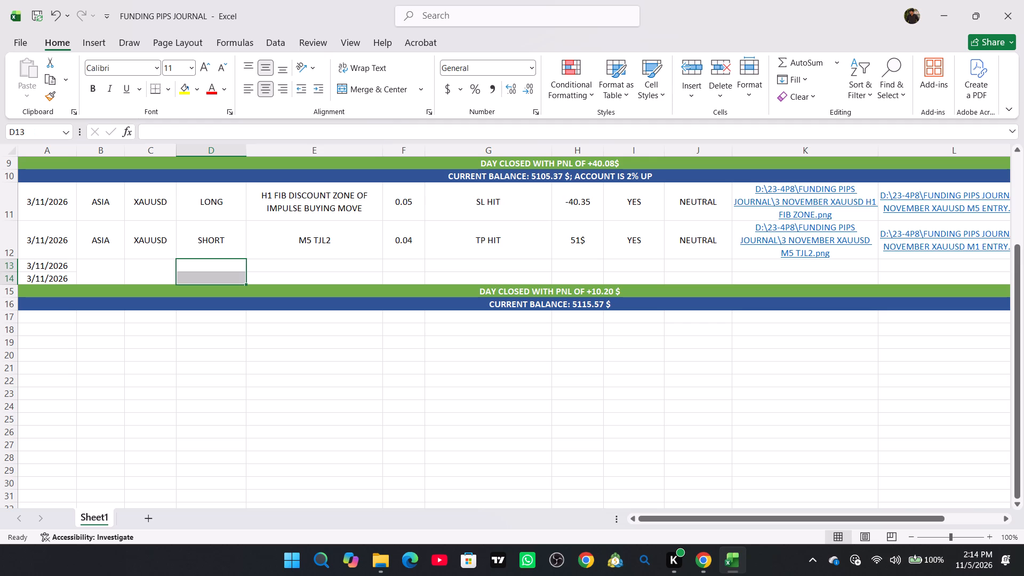
click(370, 80)
click(370, 87)
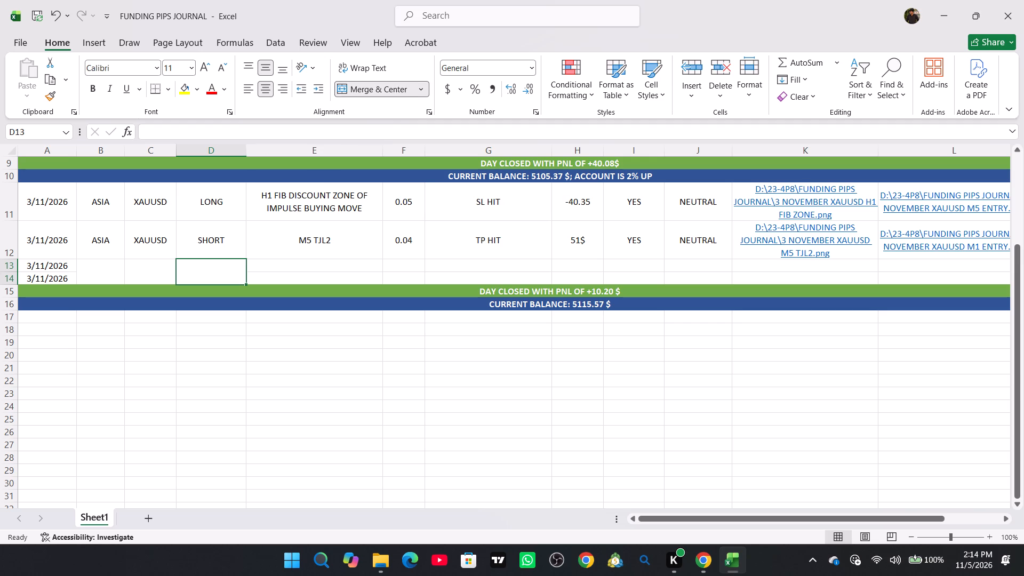
drag(306, 264, 313, 277)
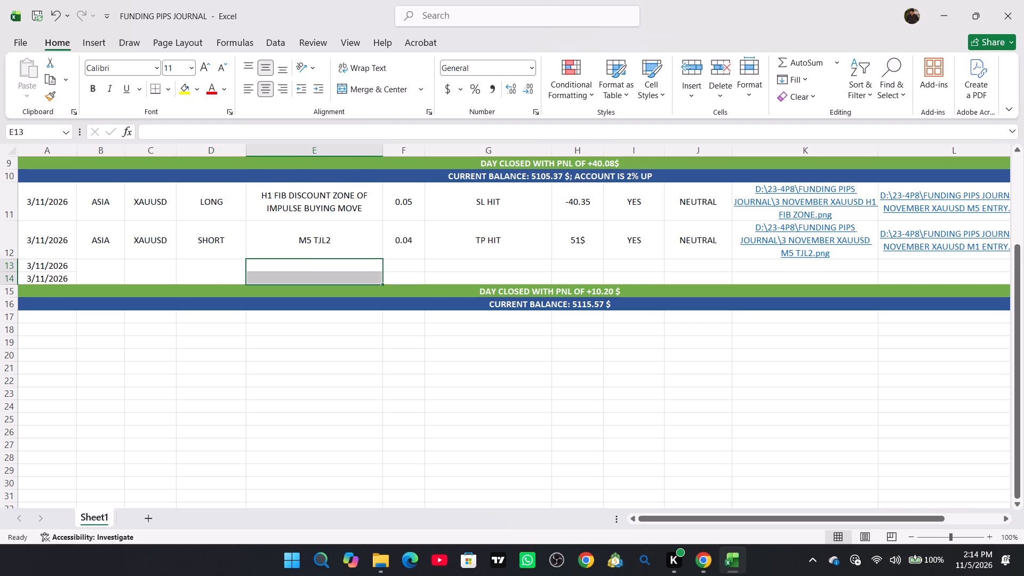
click(361, 88)
click(408, 374)
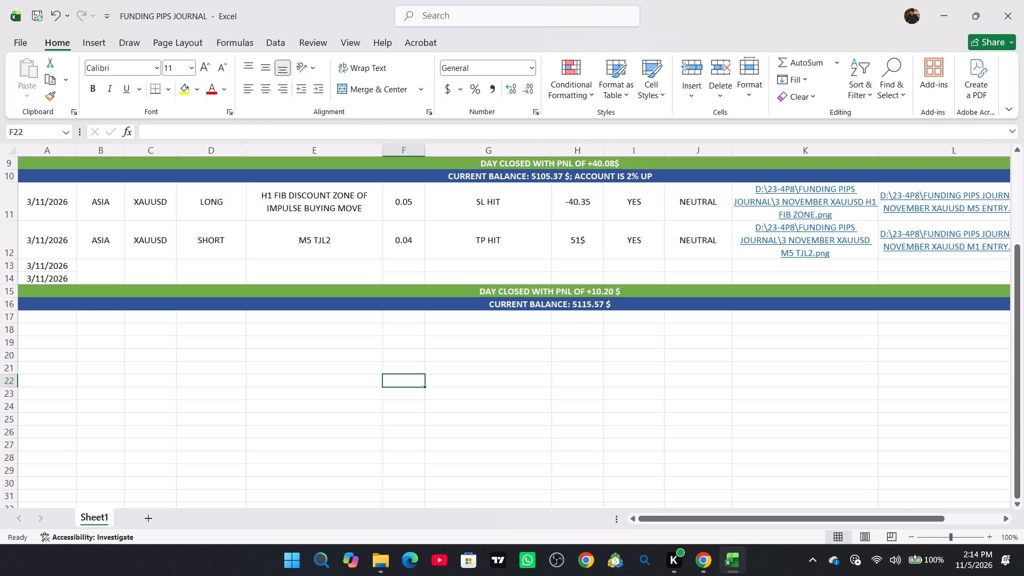
Fill the merged cells of rows 13–14 with NYC, XAUUSD, SHORT and M15 TJL2 in columns B to E.
double_click(95, 270)
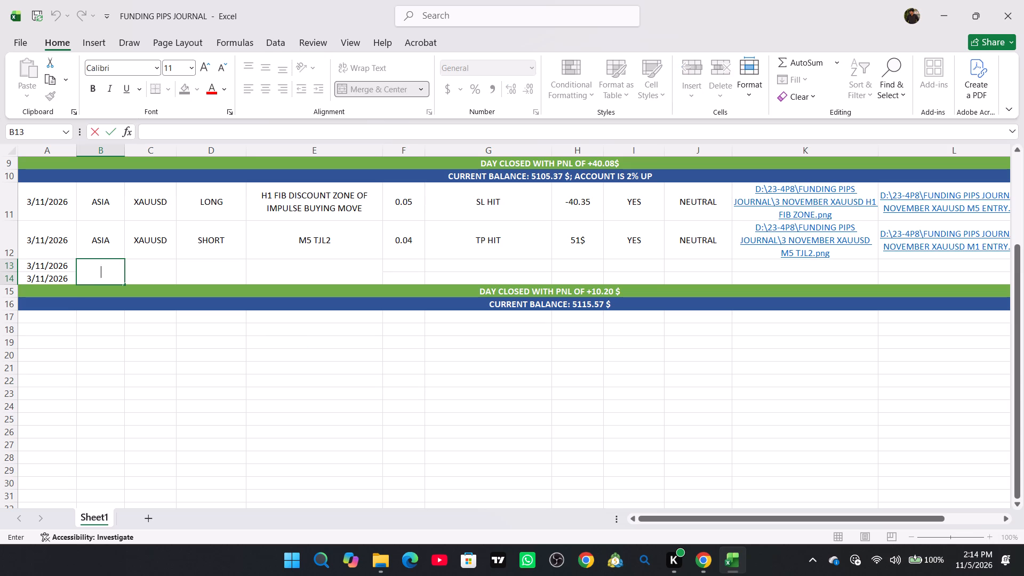
text(NYC)
key(Right)
key(x)
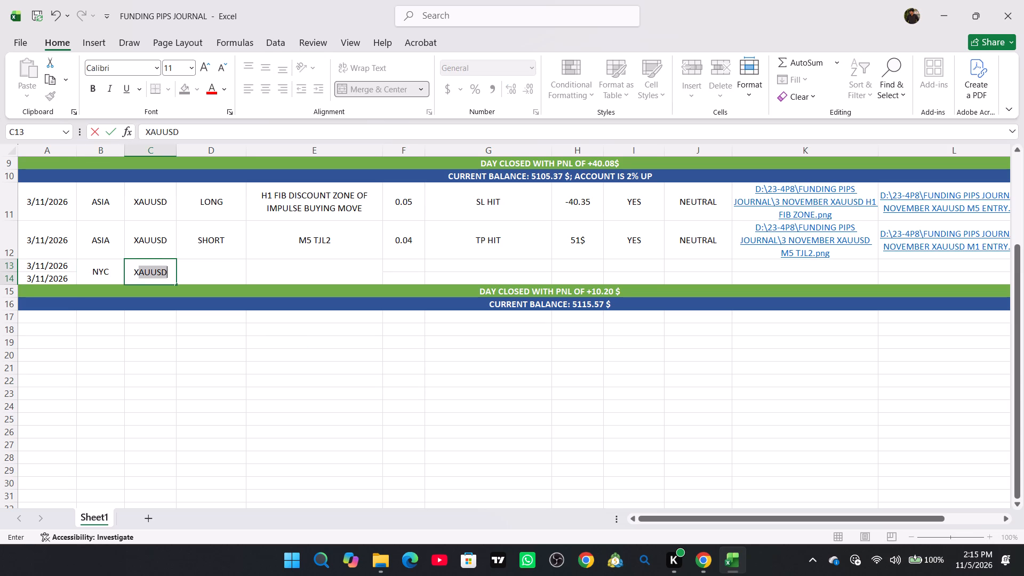
key(Right)
text(SH)
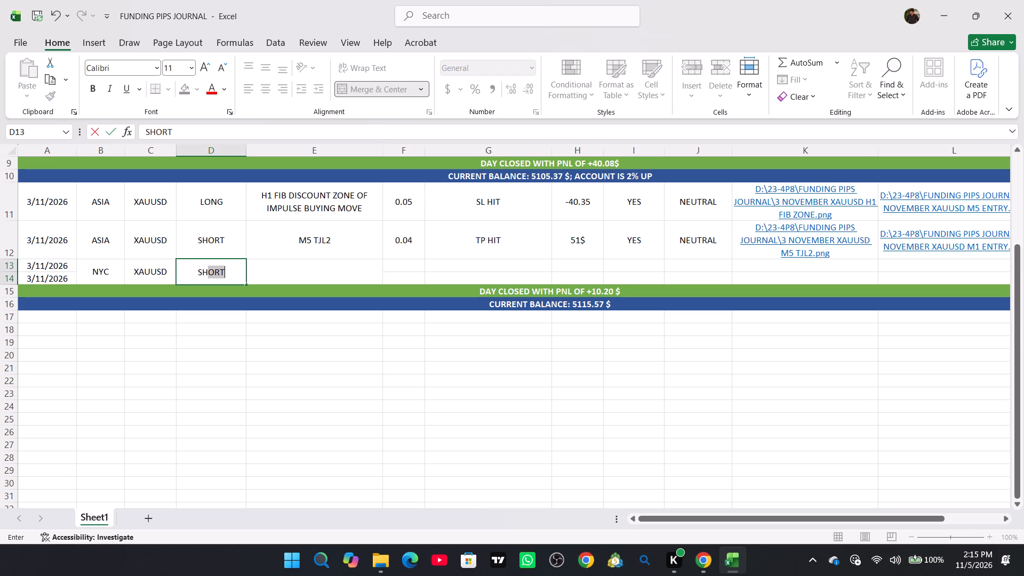
key(Right)
text(M1)
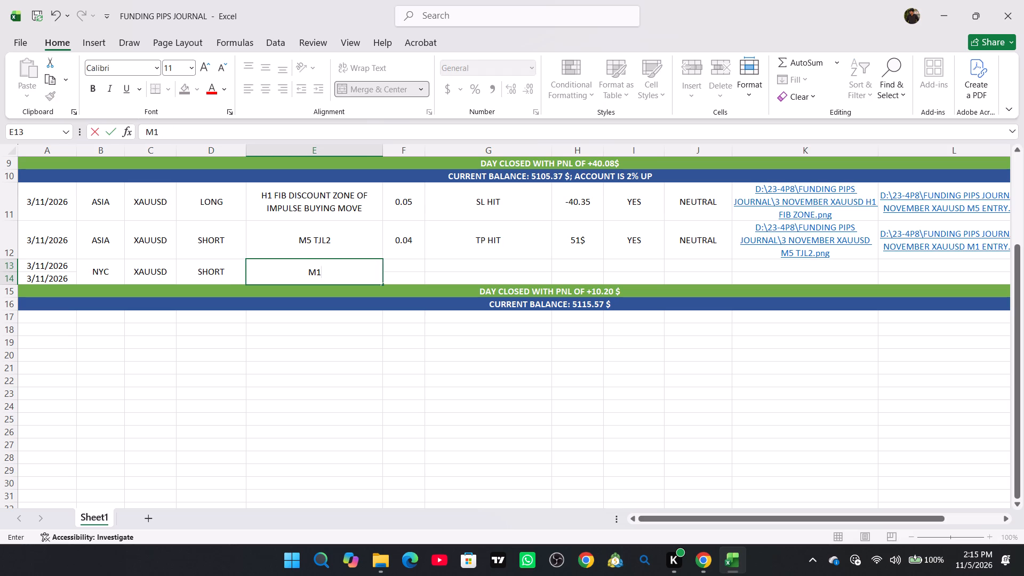
text(5 T)
text(JL2)
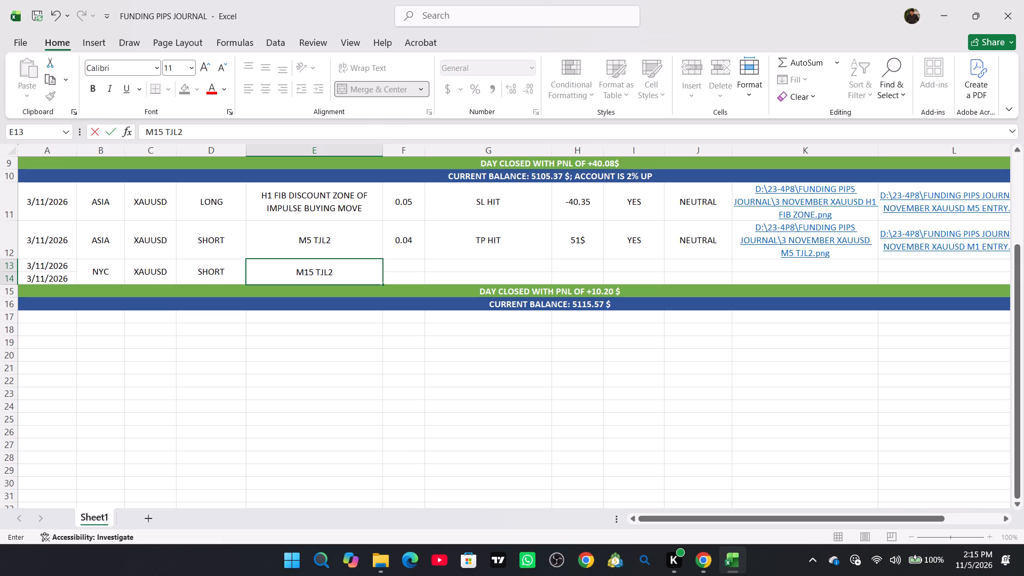
Enter 0.03 in both F13 and F14 for the two new trades.
double_click(406, 262)
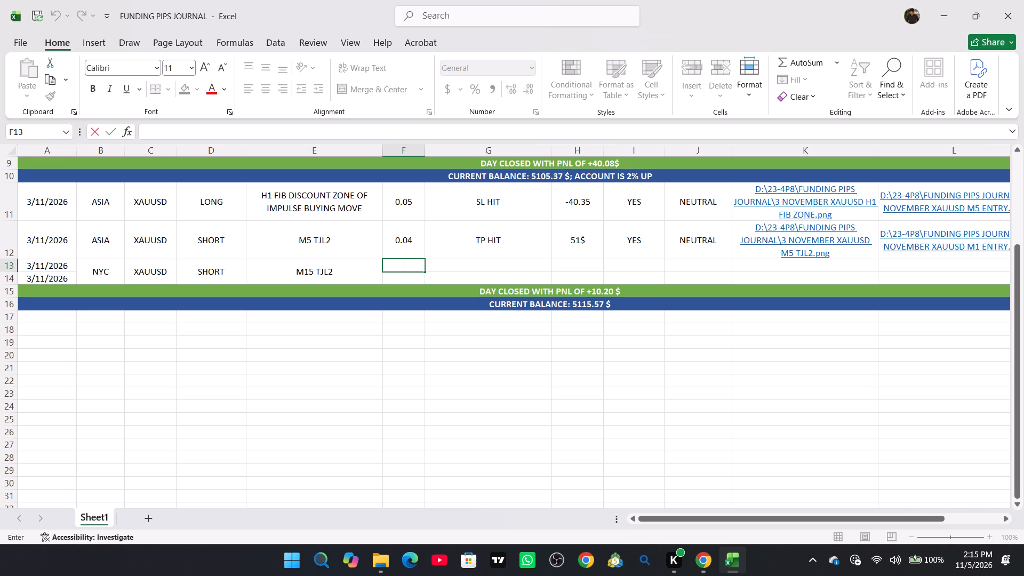
text(0.03)
key(Down)
text(0.03)
key(Right)
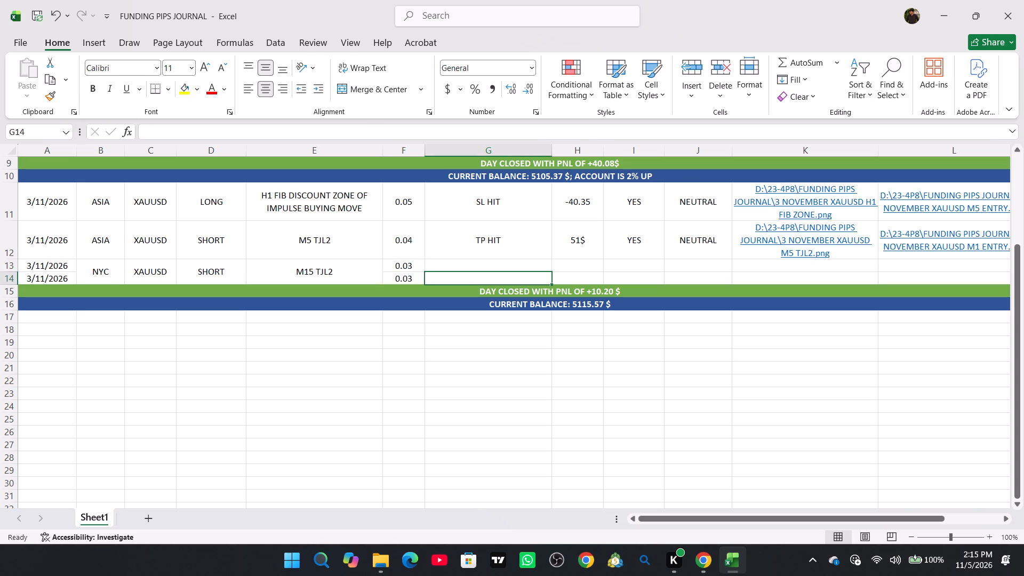
Enter SL HIT as the result of both new trades in G13 and G14.
key(Up)
key(s)
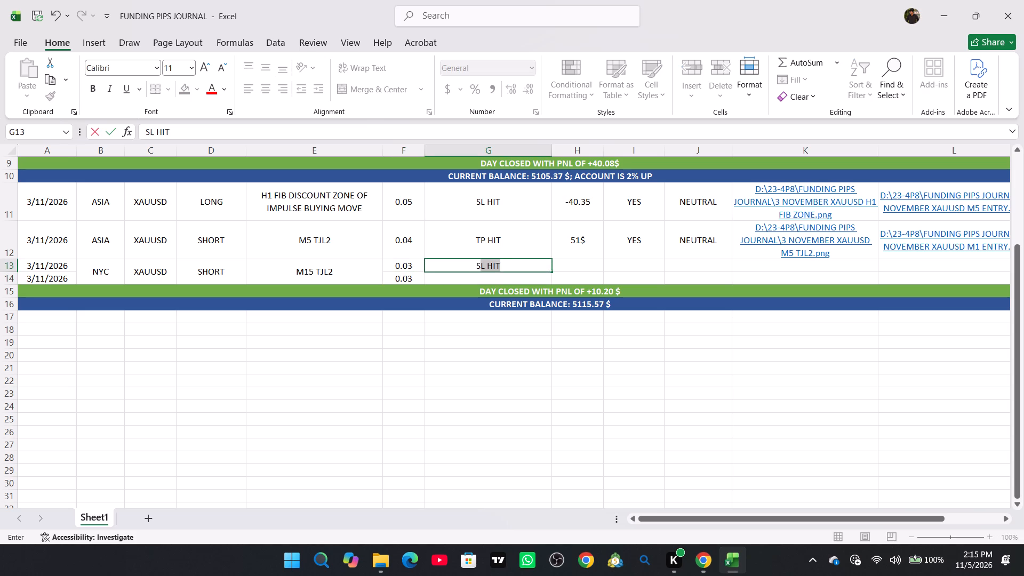
key(Down)
key(s)
key(Right)
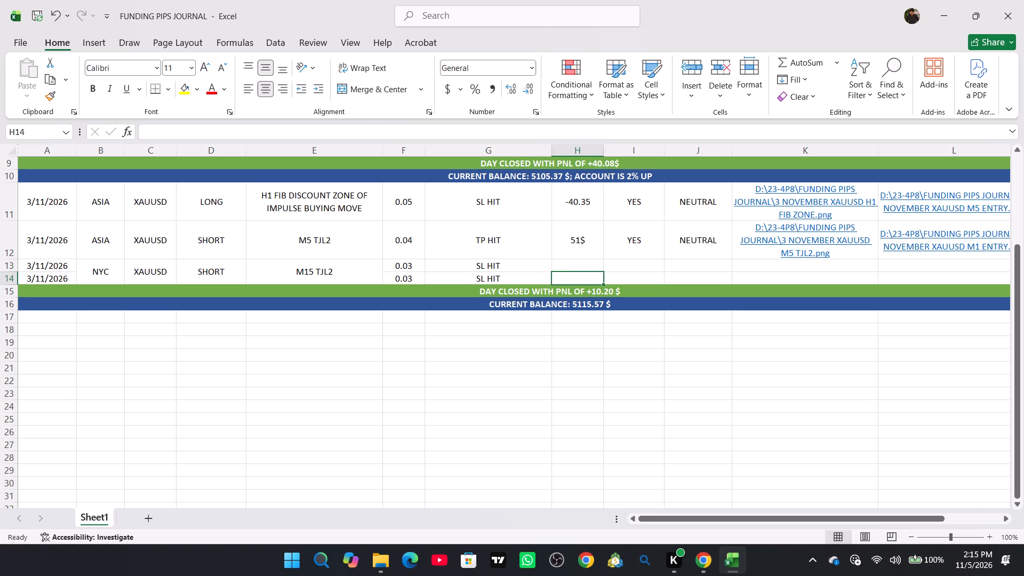
Enter the trade losses of -13.83 in H13 and -15.30 in H14.
key(Up)
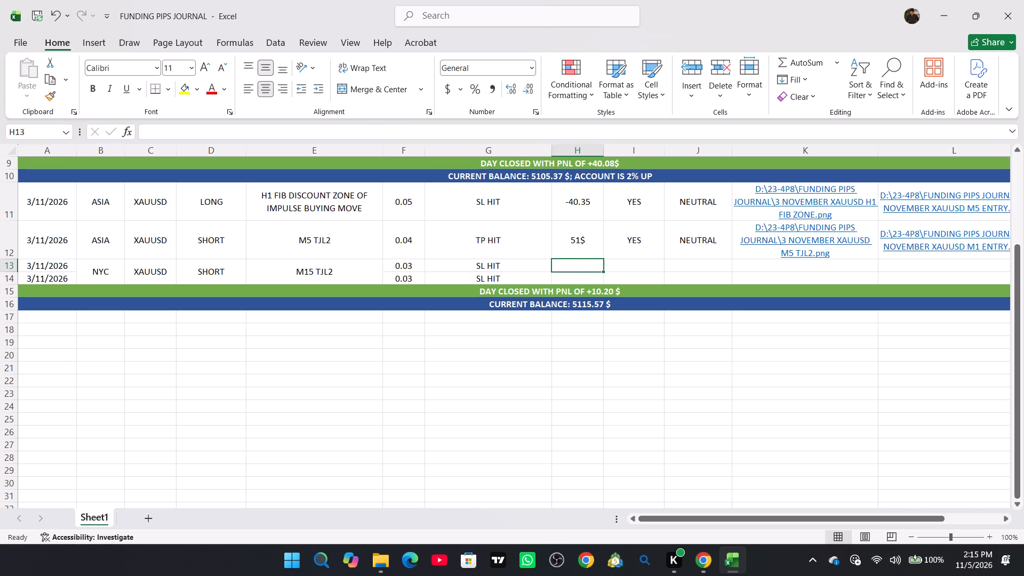
key(minus)
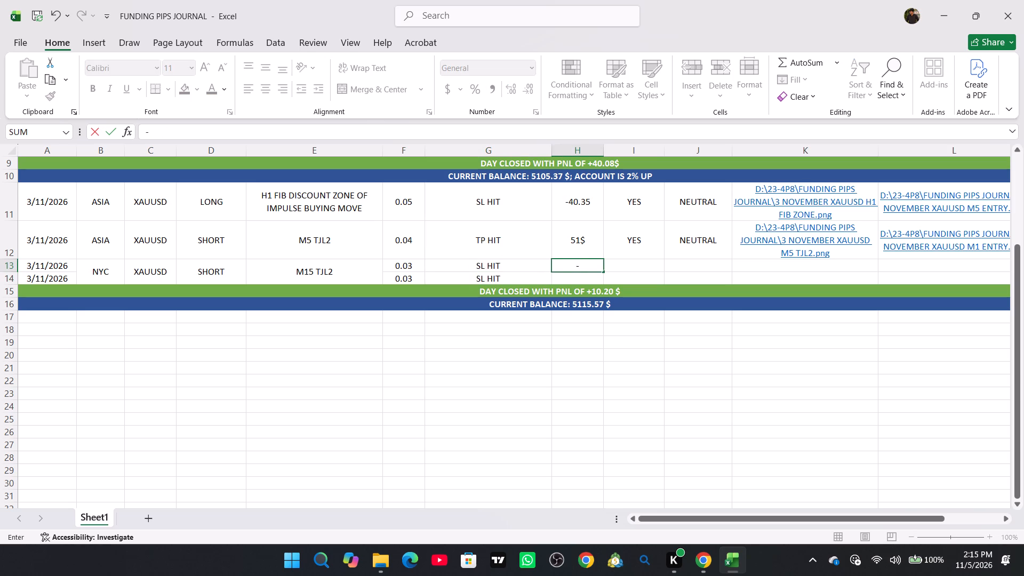
text(13.)
text(68)
key(BackSpace)
key(BackSpace)
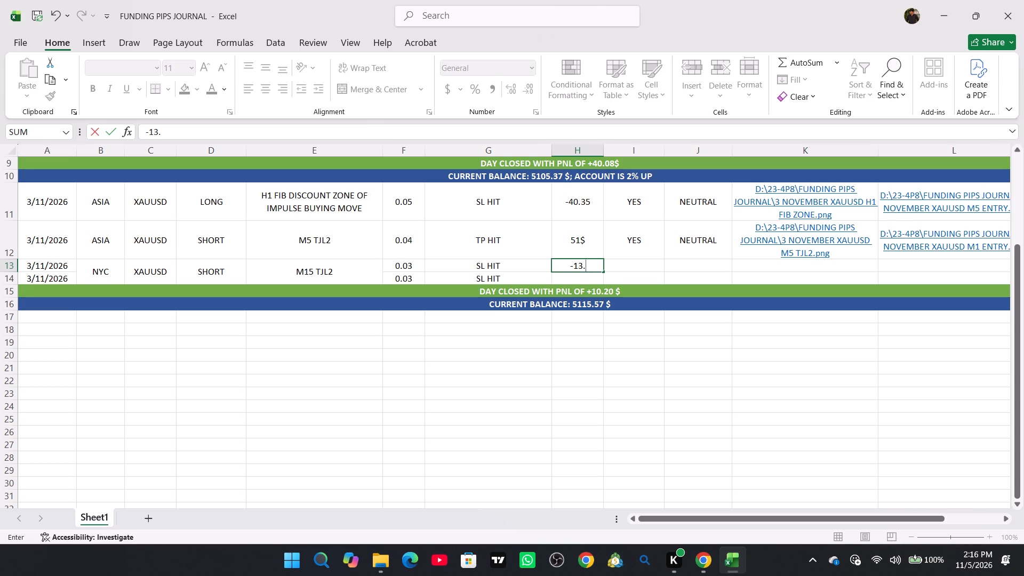
text(83)
key(Down)
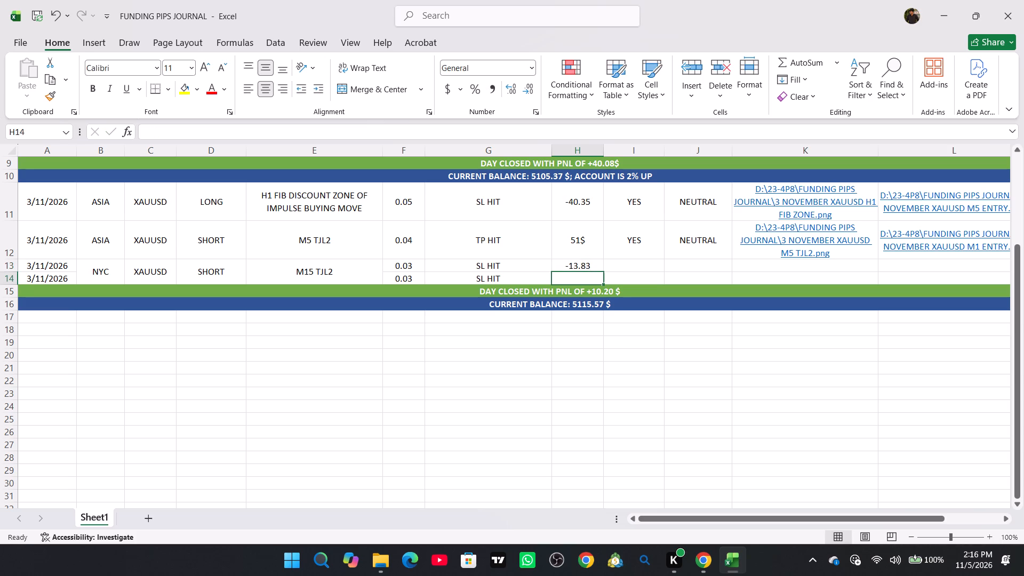
key(minus)
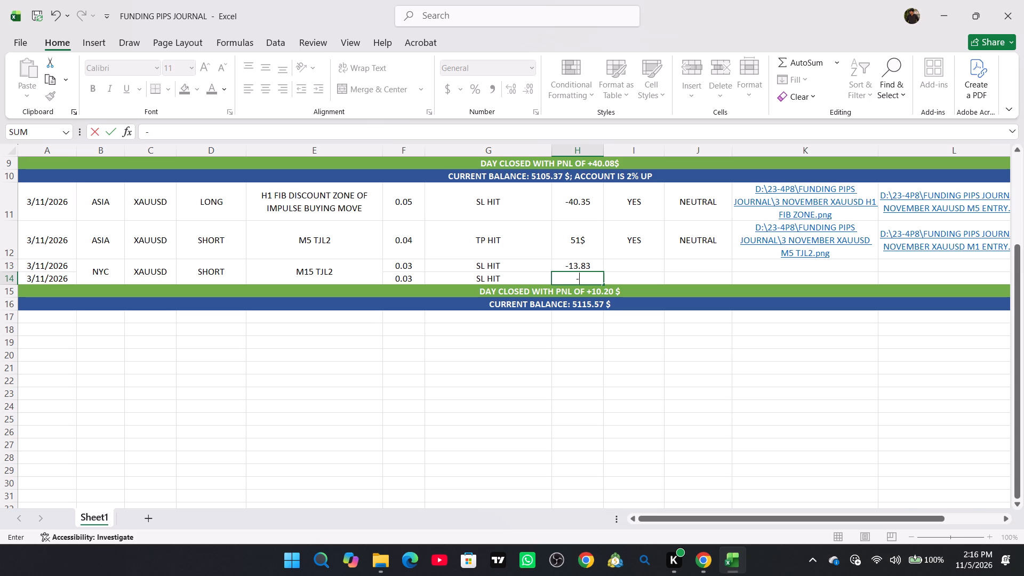
text(15.30)
key(Right)
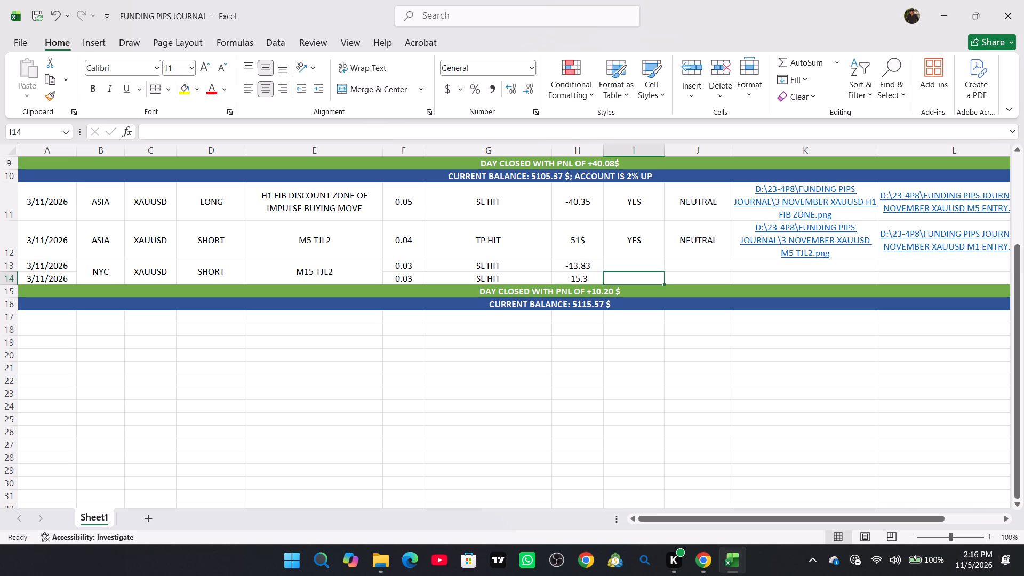
Enter YES in I13, NO in I14, and NEUTRAL in both J13 and J14.
key(Up)
text(YES)
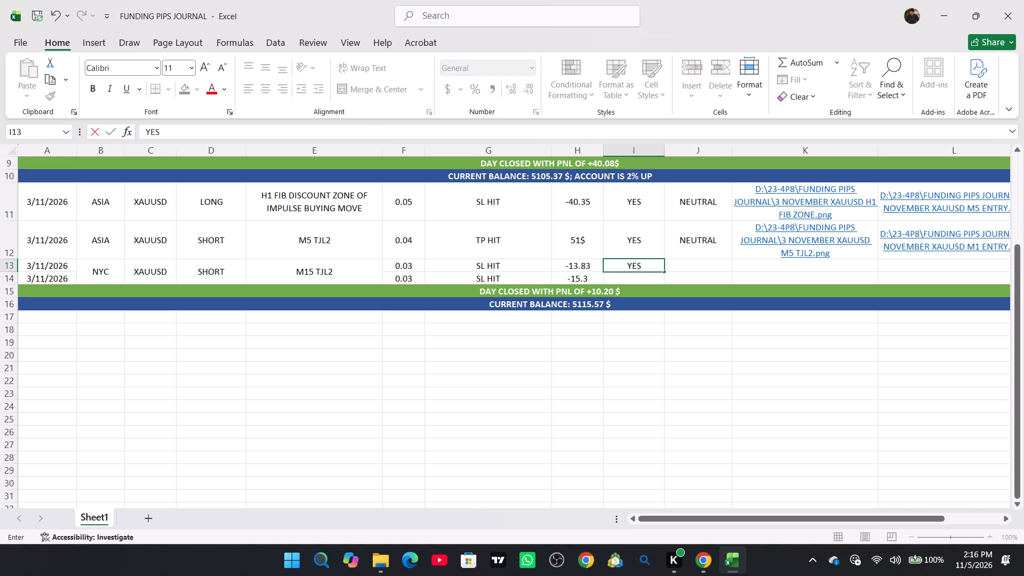
key(Down)
text(NO)
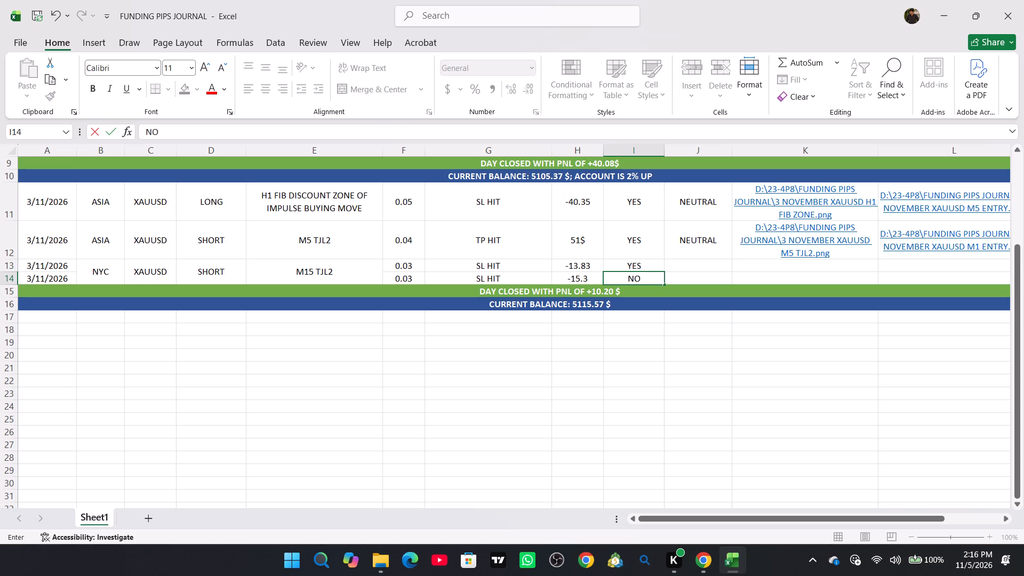
key(Right)
key(Up)
text(NE)
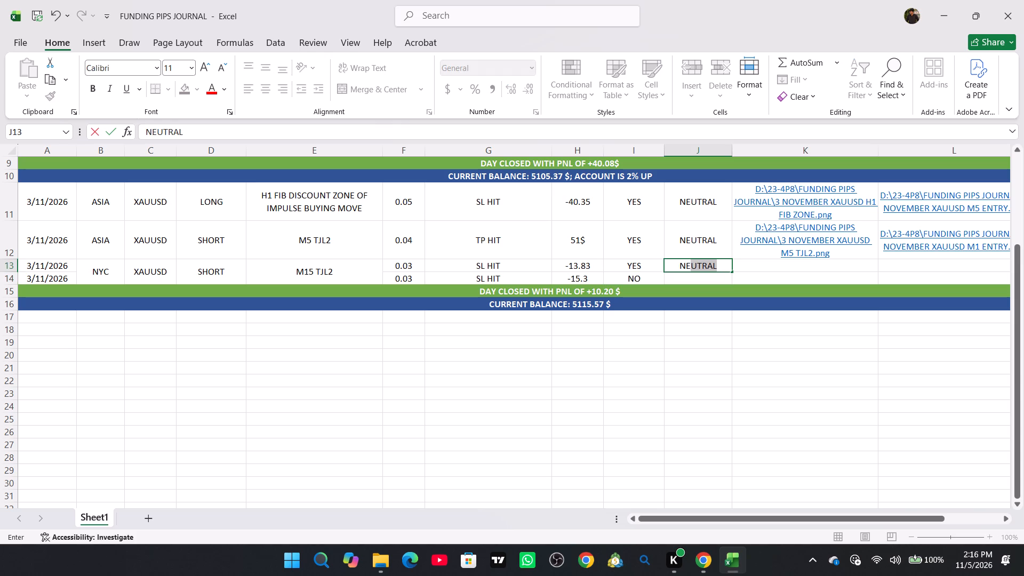
key(Down)
text(NEUTR)
key(Right)
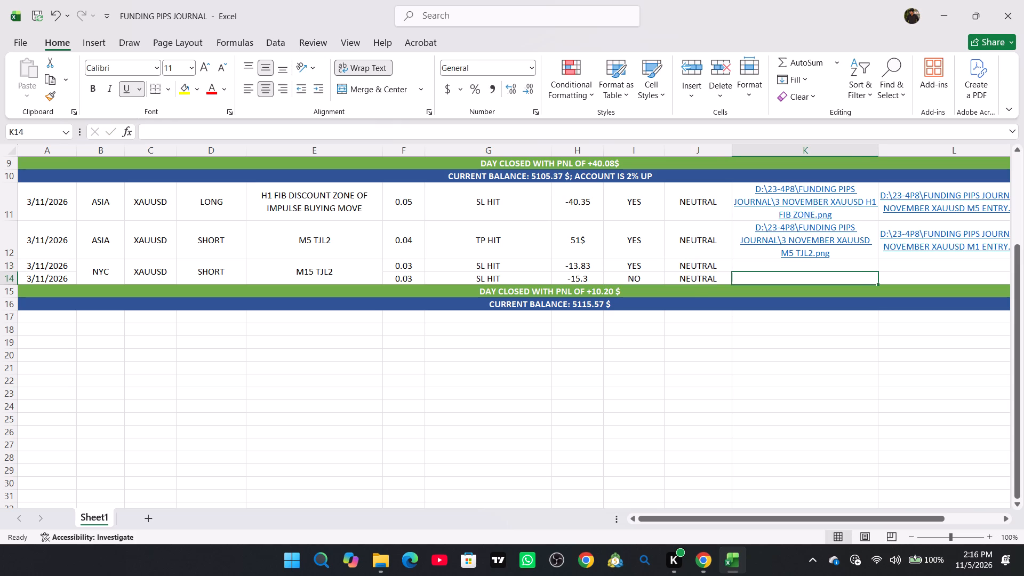
key(Up)
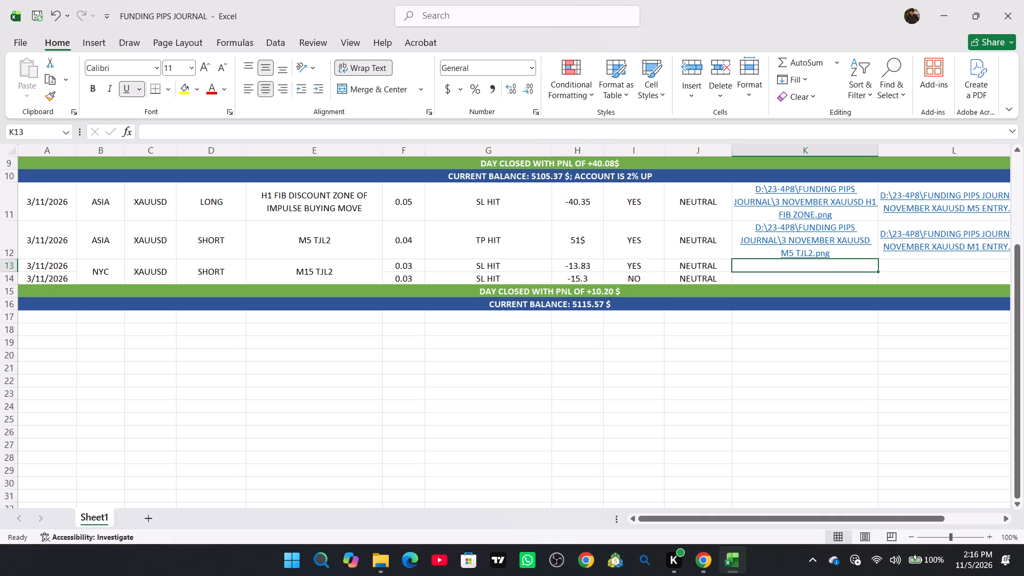
Fill cell I14, containing NO, with the standard dark red colour.
click(655, 281)
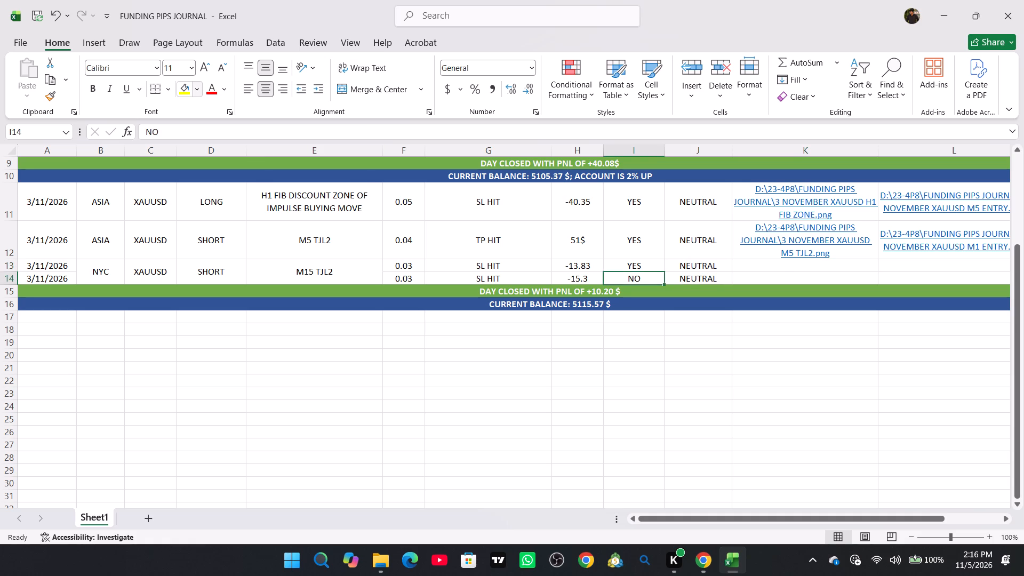
click(197, 89)
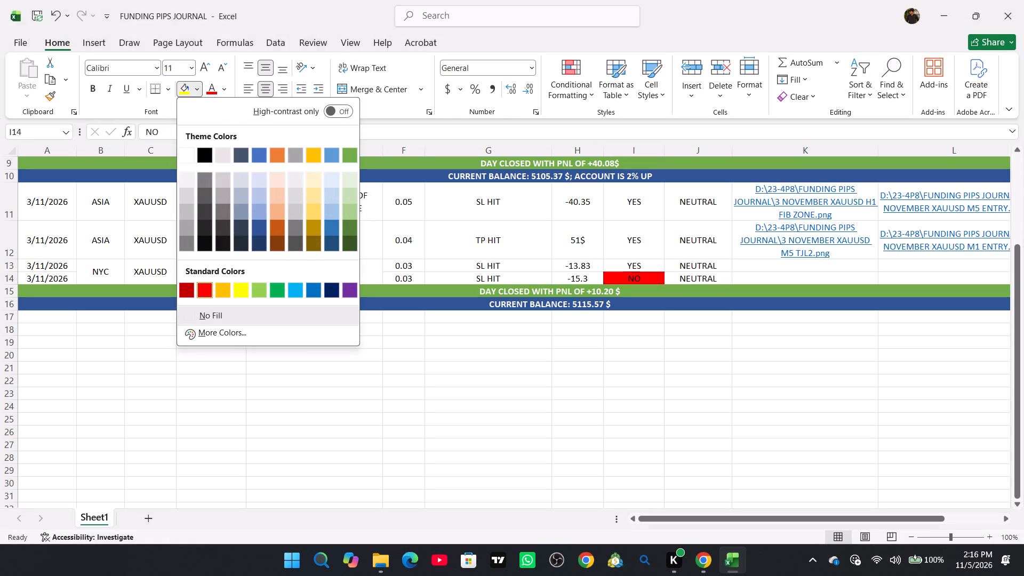
click(191, 287)
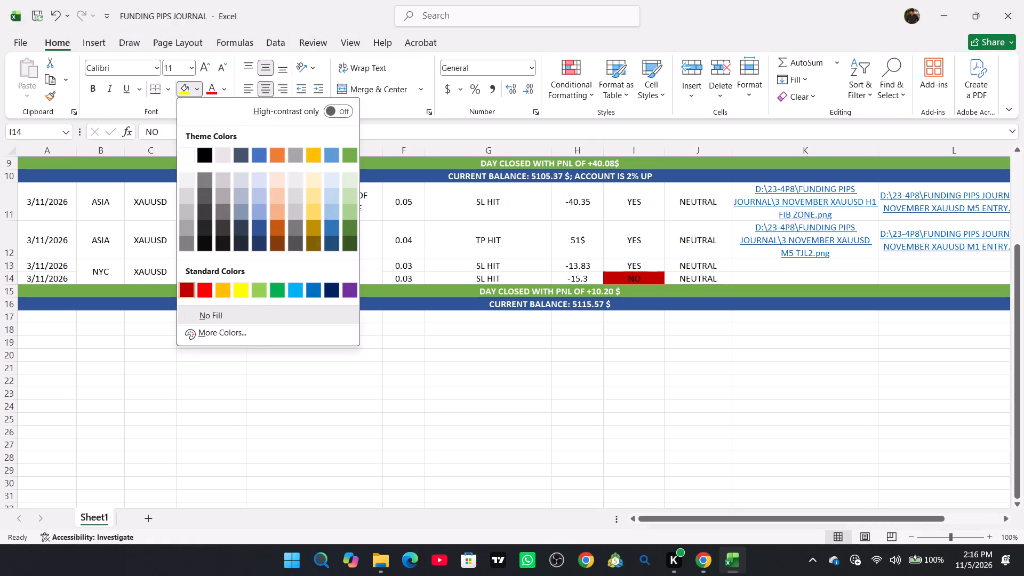
click(591, 337)
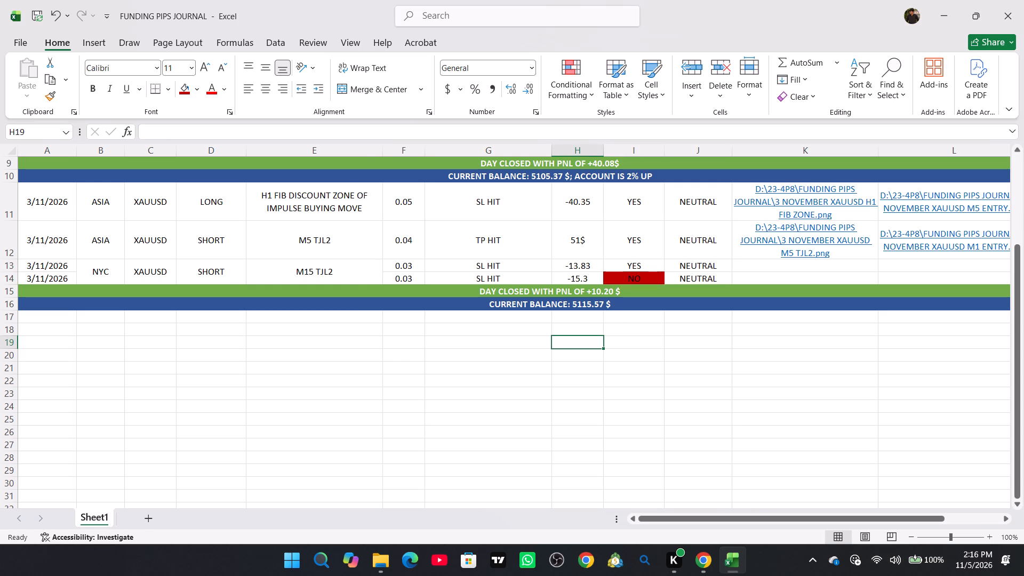
Merge and center rows 13 and 14 separately within columns K and L.
drag(745, 263, 774, 277)
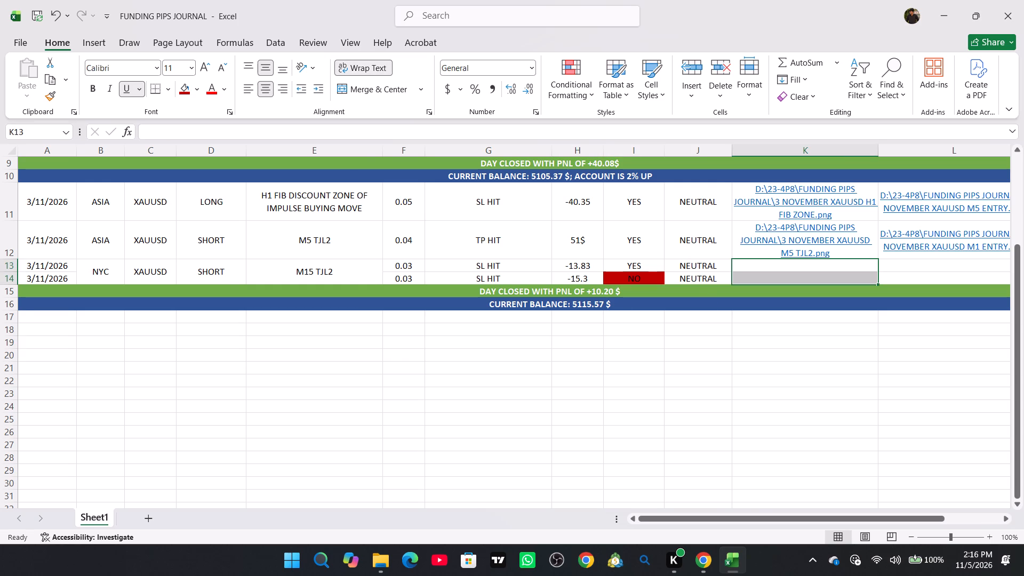
click(385, 83)
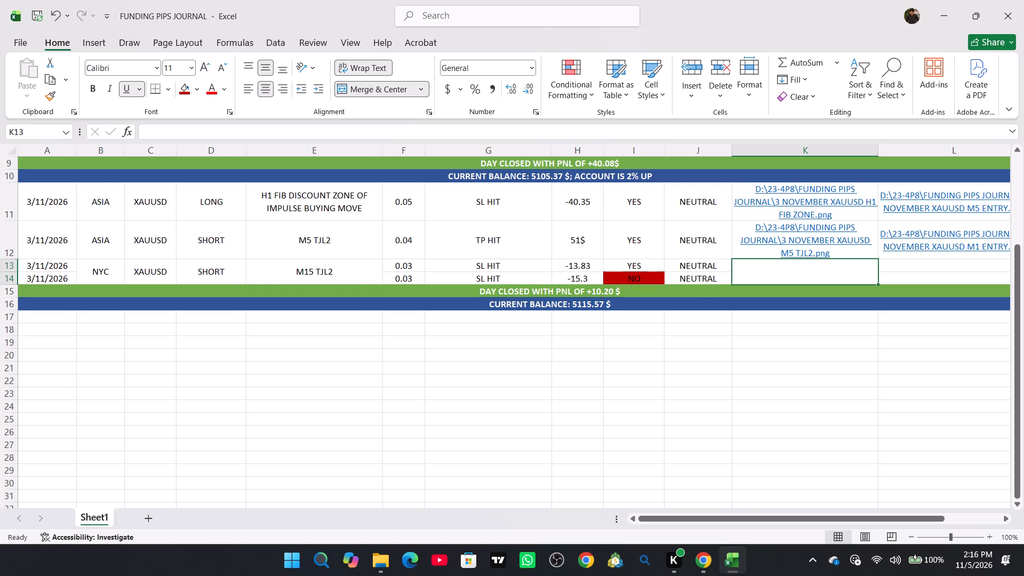
drag(911, 263, 921, 275)
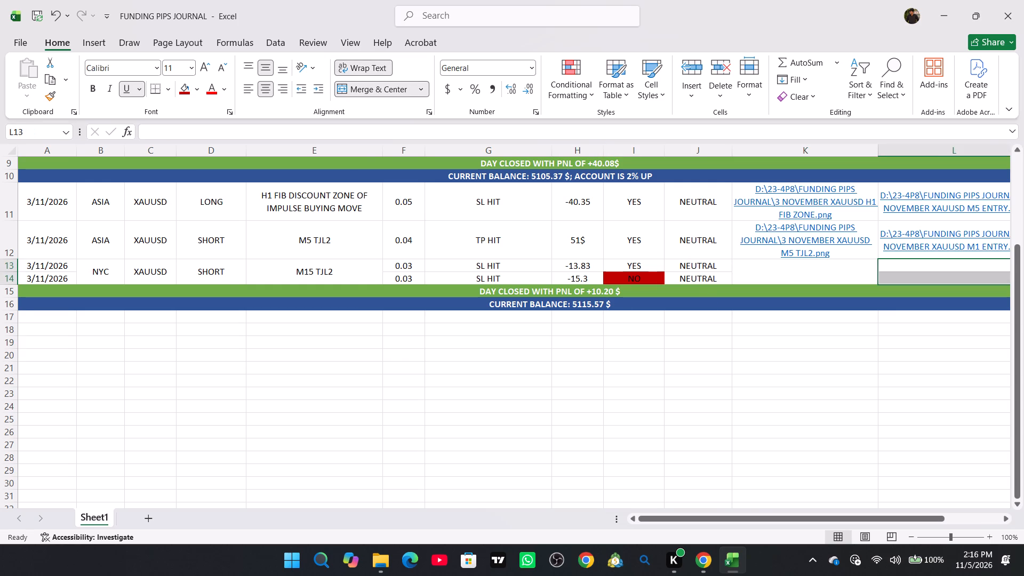
click(378, 94)
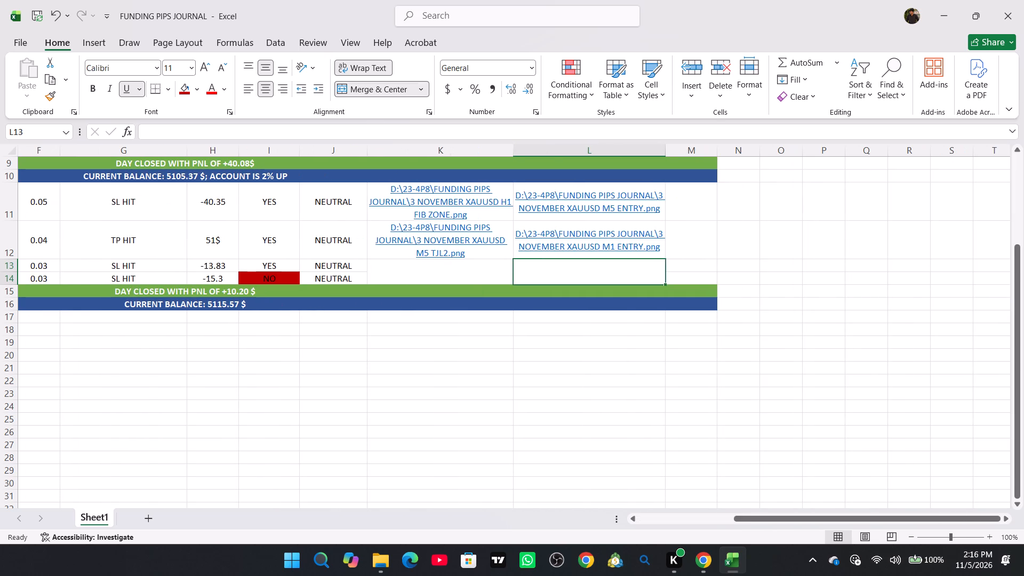
Link merged cell K13 to the image "3 NOVEMBER XAUUSD M15 TJL2" in the FUNDING PIPS JOURNAL folder under D:\23-4P8.
click(465, 273)
right_click(465, 273)
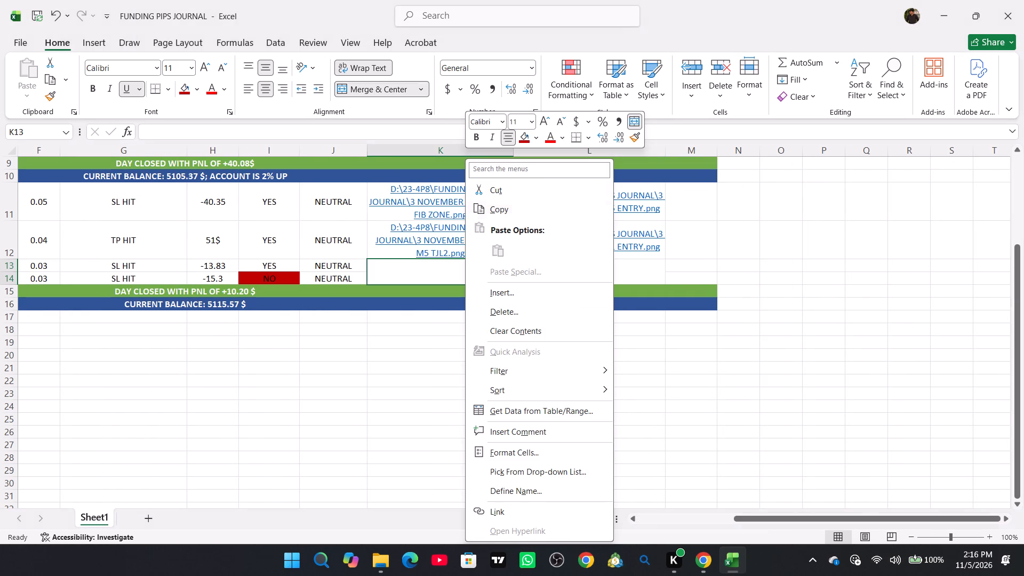
click(501, 510)
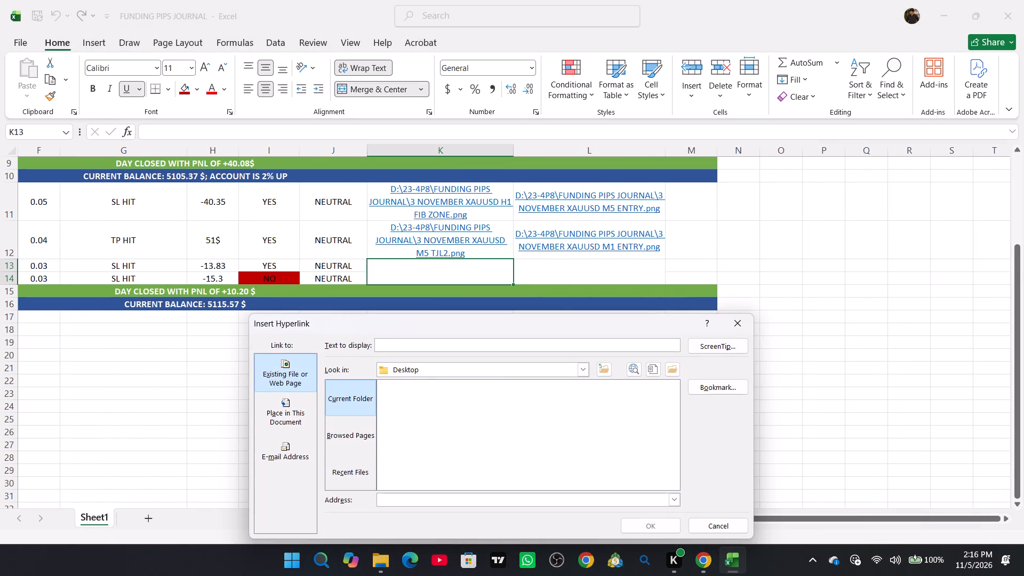
click(450, 372)
scroll(450, 372, up, 4)
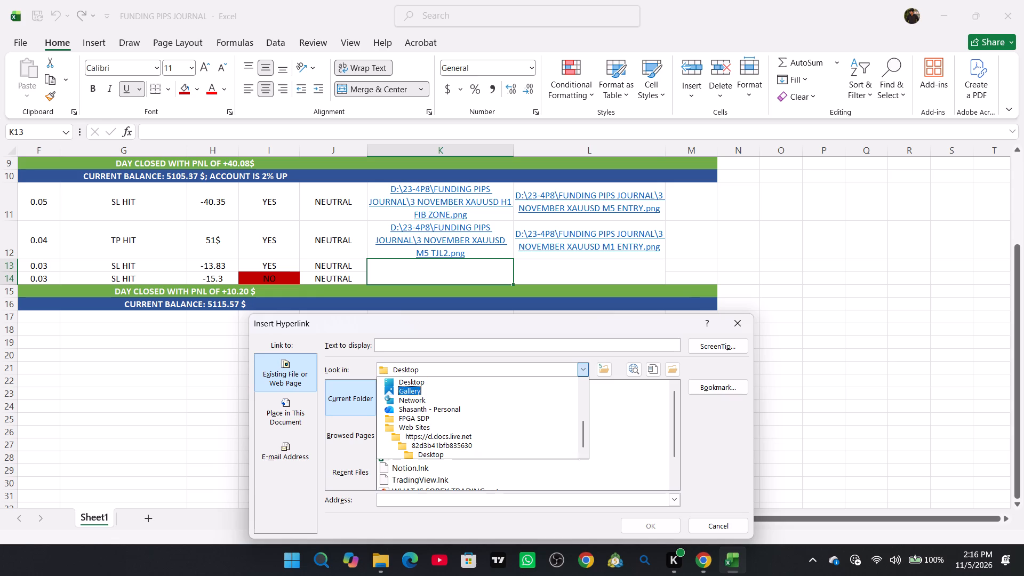
scroll(444, 394, up, 8)
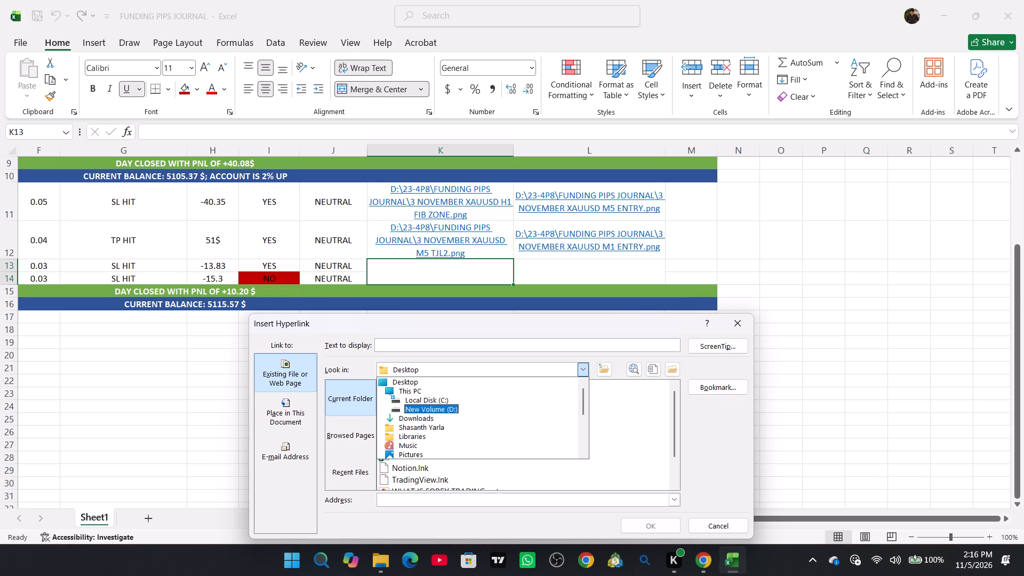
click(441, 409)
double_click(412, 387)
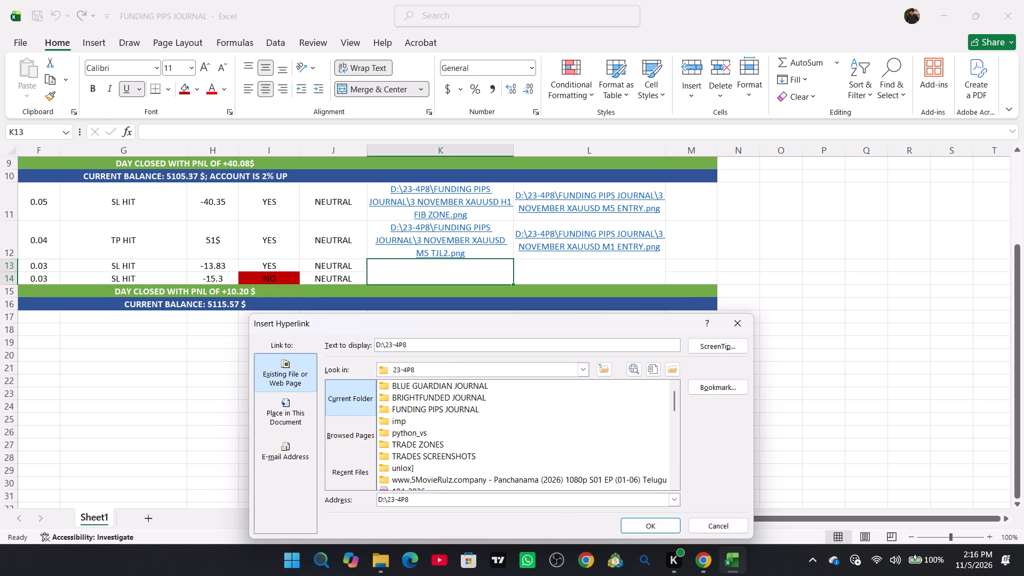
double_click(434, 408)
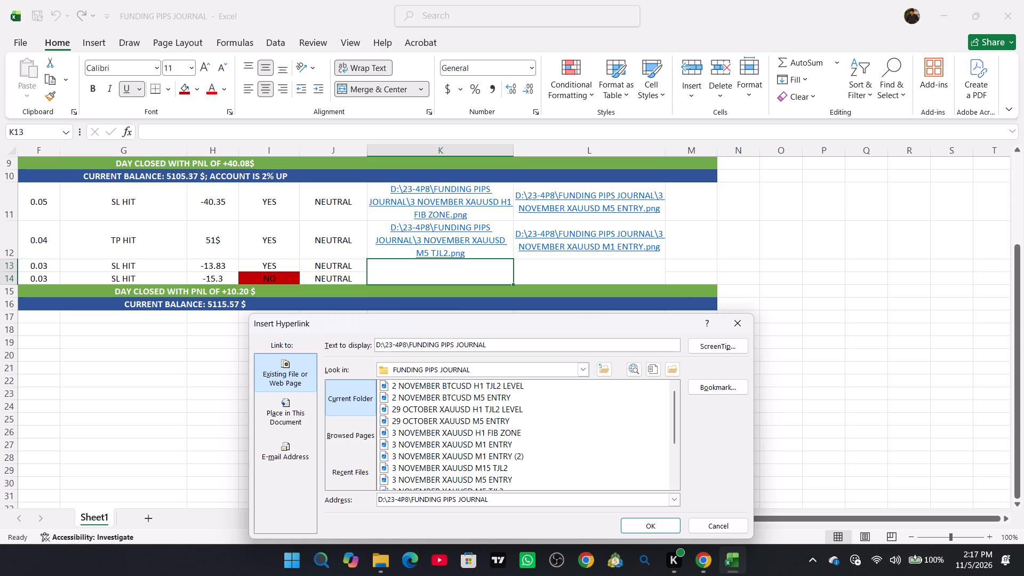
click(426, 470)
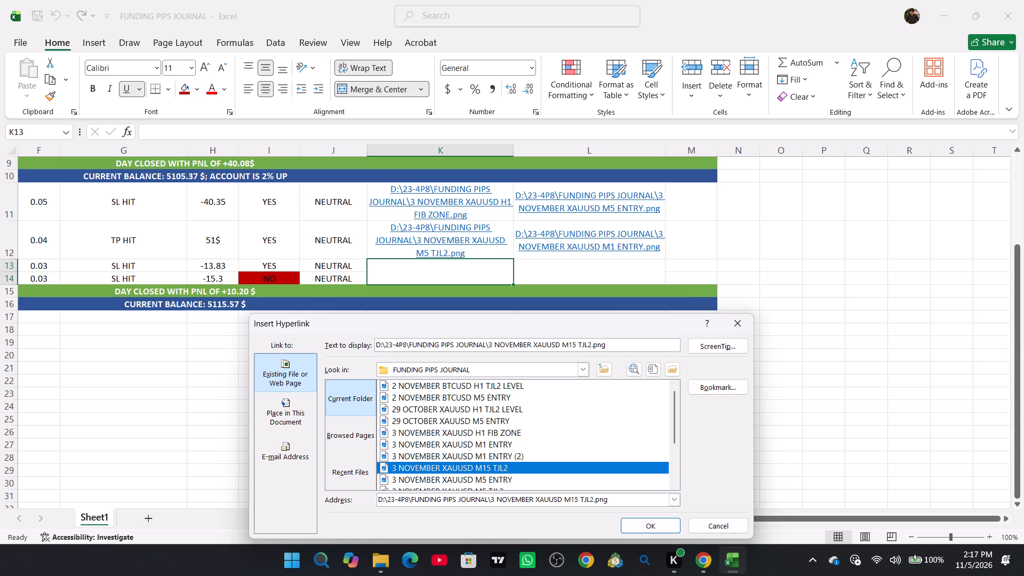
click(649, 522)
Link merged cell L13 to the image "3 NOVEMBER XAUUSD M1 ENTRY (2)" in the FUNDING PIPS JOURNAL folder under D:\23-4P8.
click(554, 277)
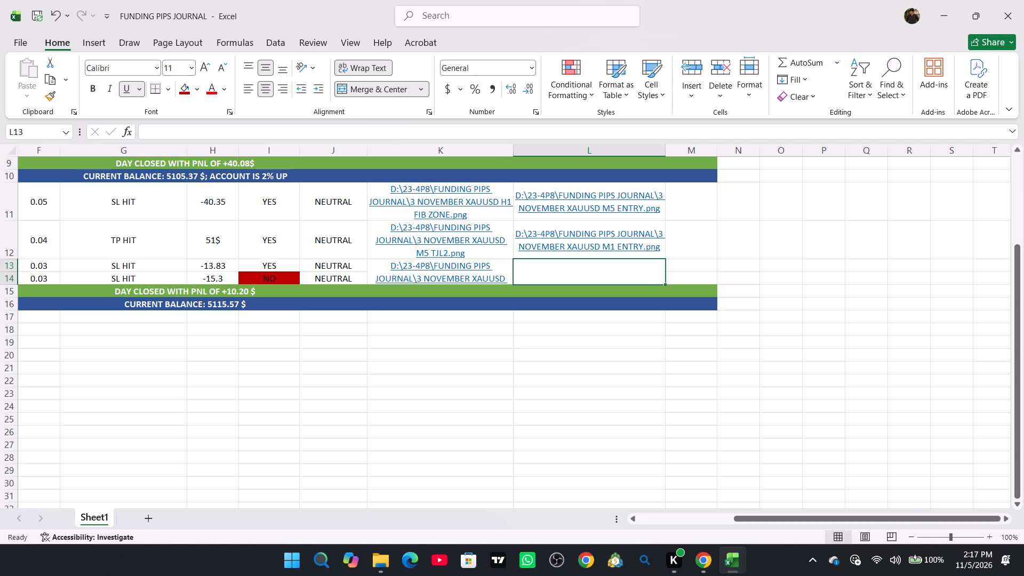
right_click(554, 277)
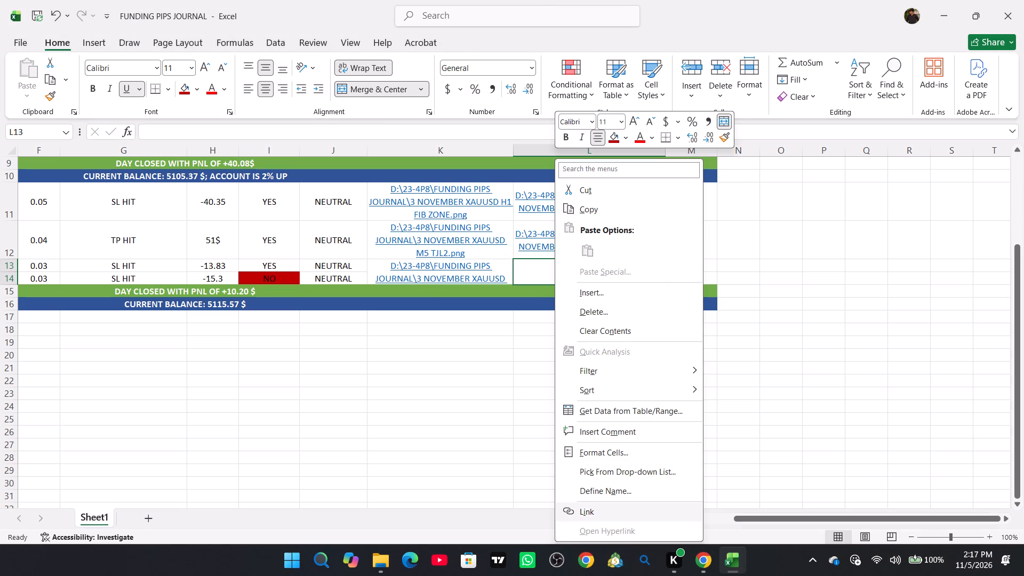
click(595, 517)
scroll(552, 404, up, 4)
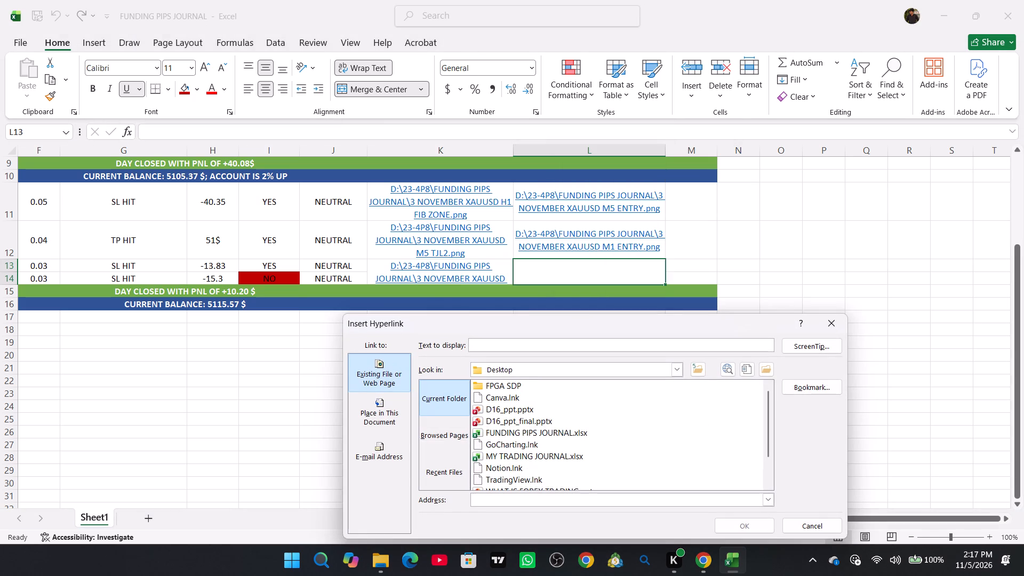
scroll(552, 404, up, 17)
click(557, 369)
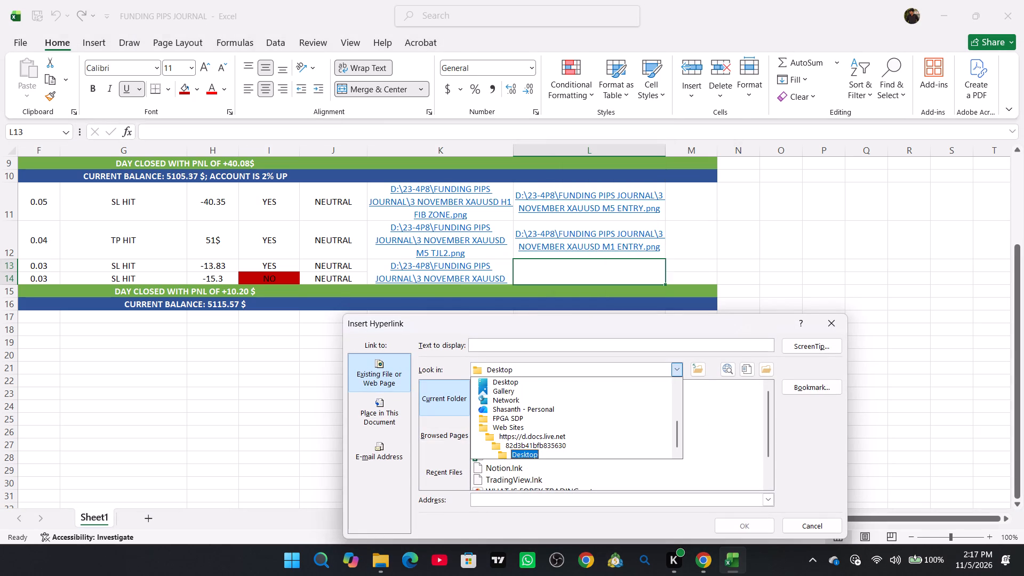
scroll(545, 404, up, 13)
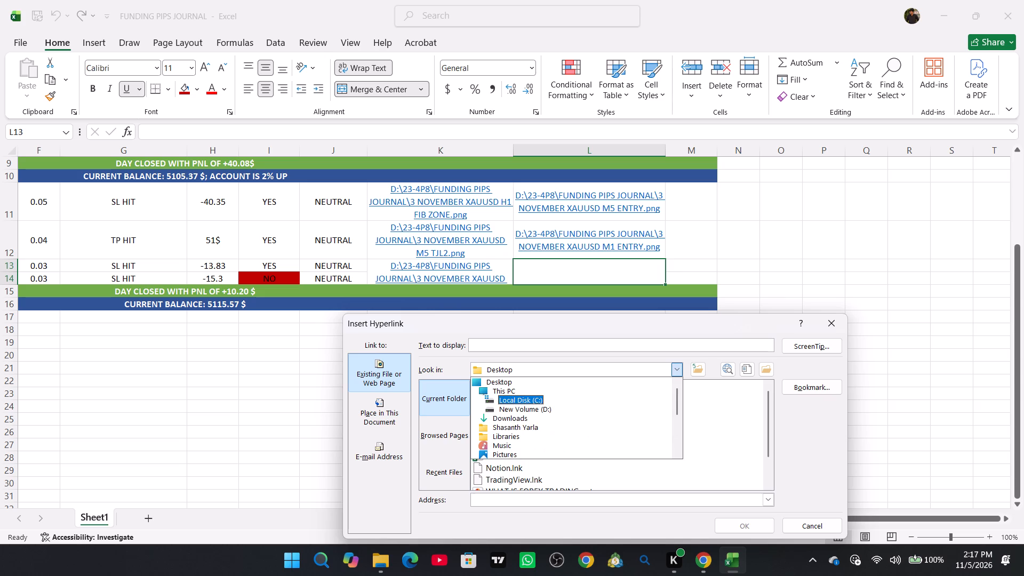
click(533, 413)
double_click(505, 386)
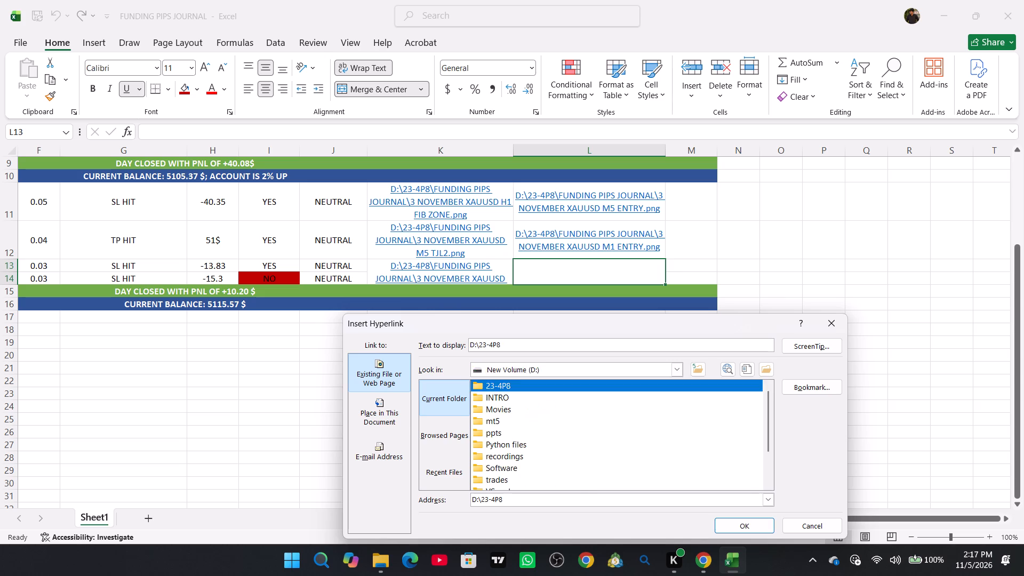
double_click(540, 410)
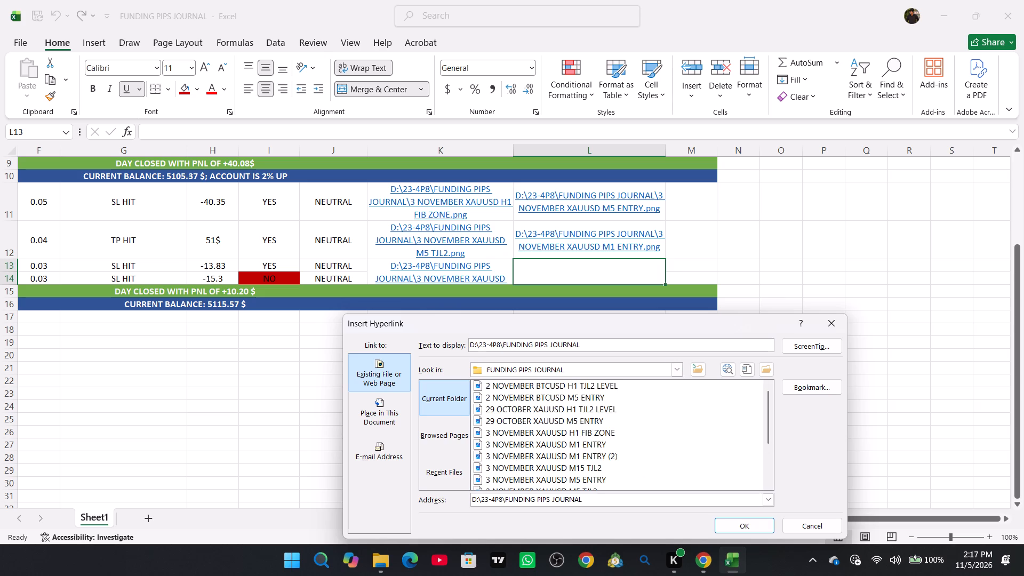
click(561, 452)
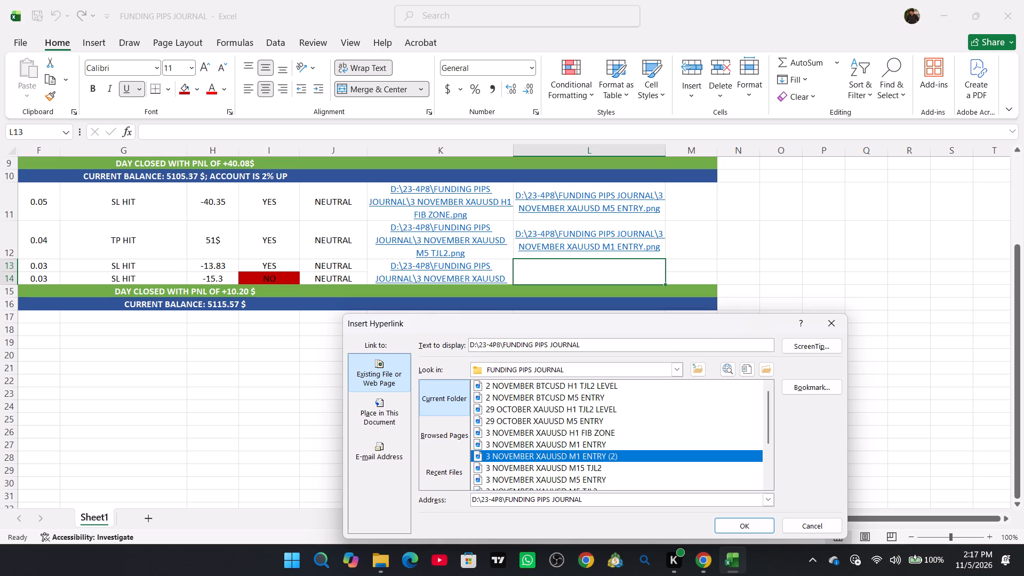
click(740, 526)
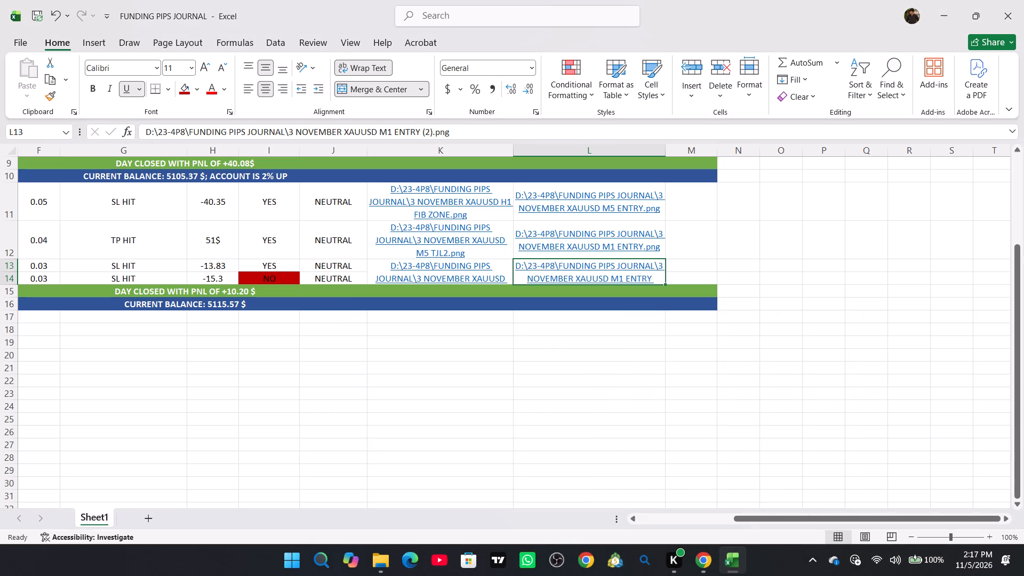
click(481, 392)
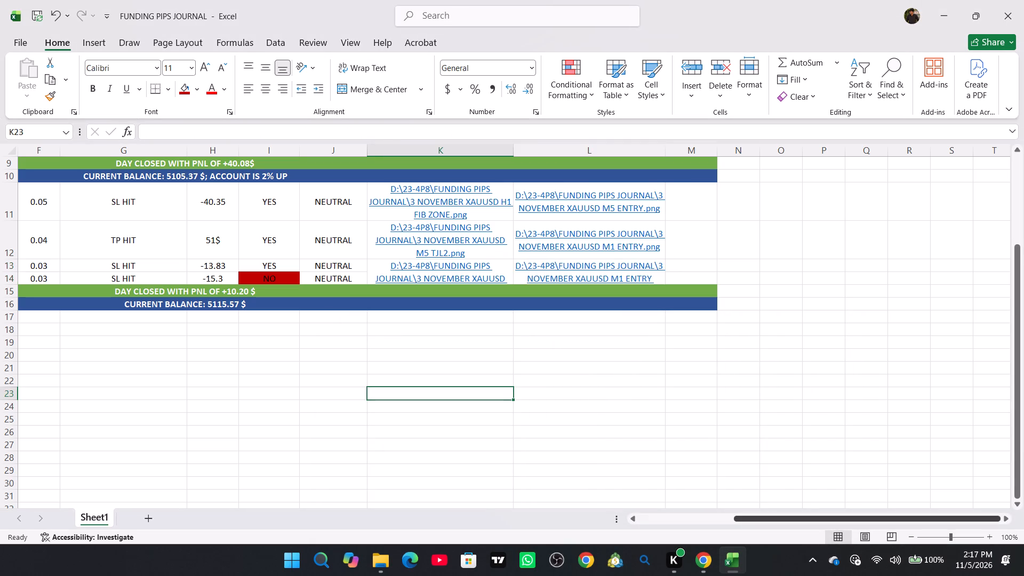
Change the day's closing PNL in the row 15 banner to -18.93 $.
drag(781, 516, 654, 508)
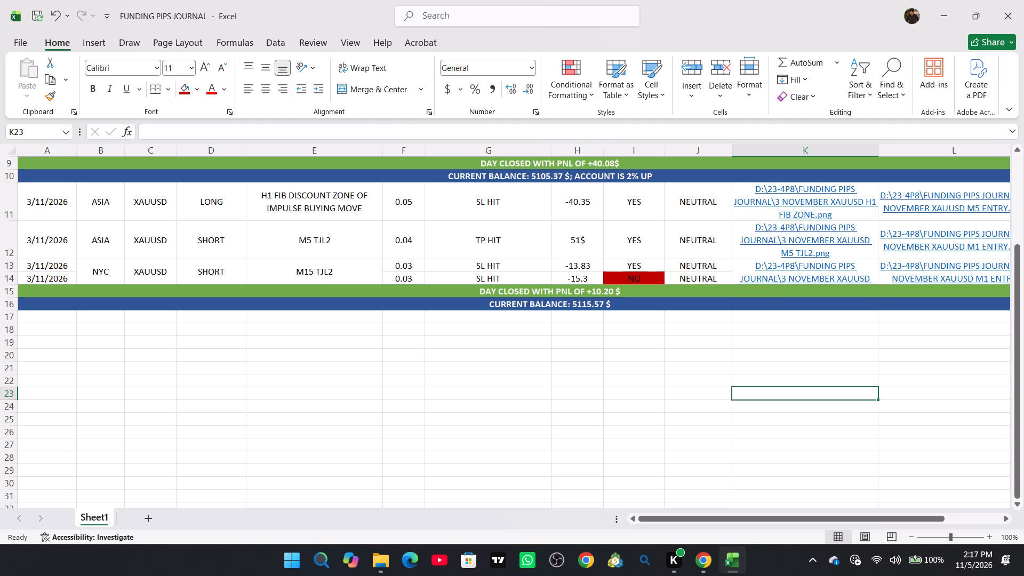
double_click(596, 290)
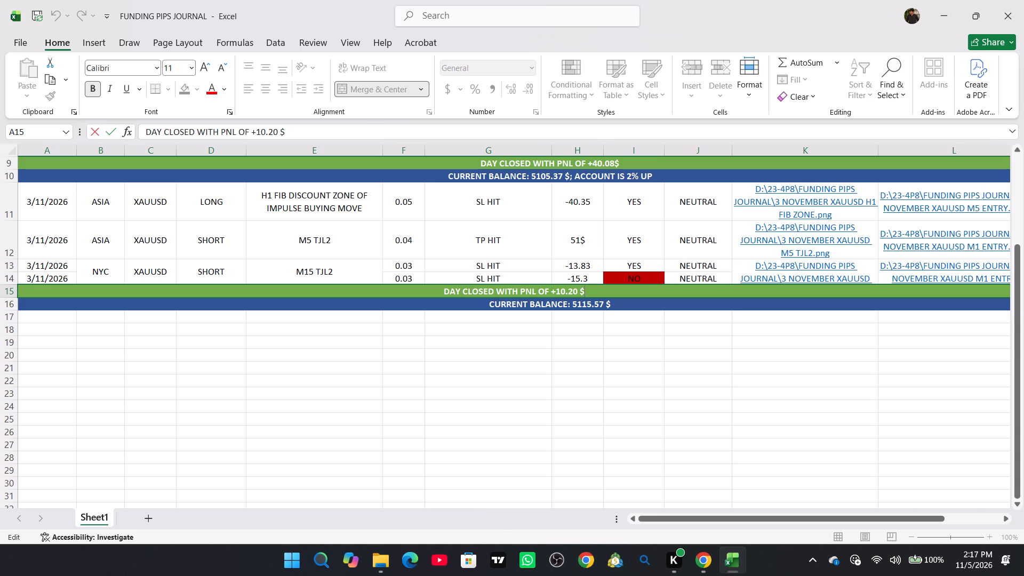
click(577, 294)
key(BackSpace)
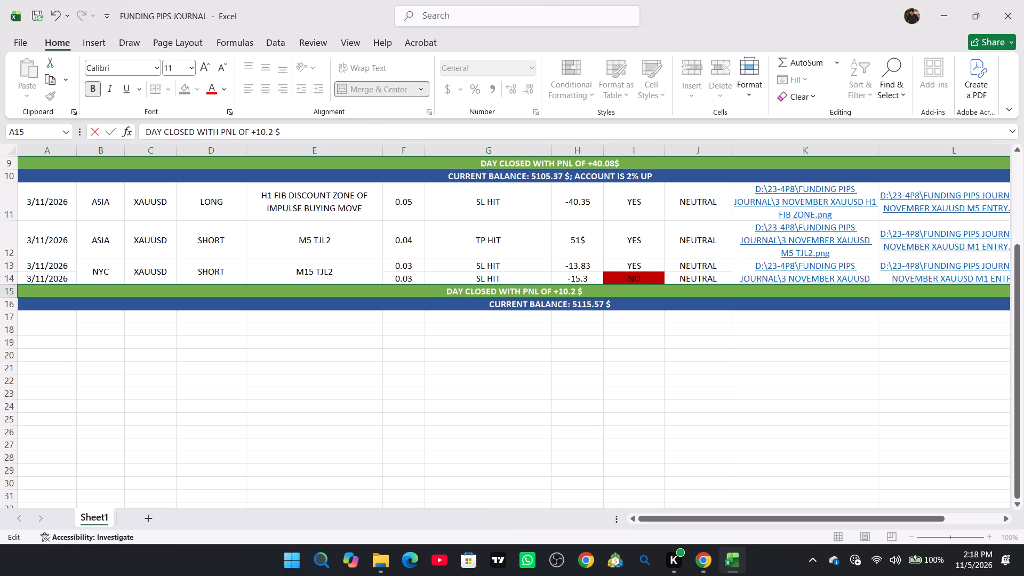
key(BackSpace)
key(BackSpace)
key(BackSpace)
key(BackSpace)
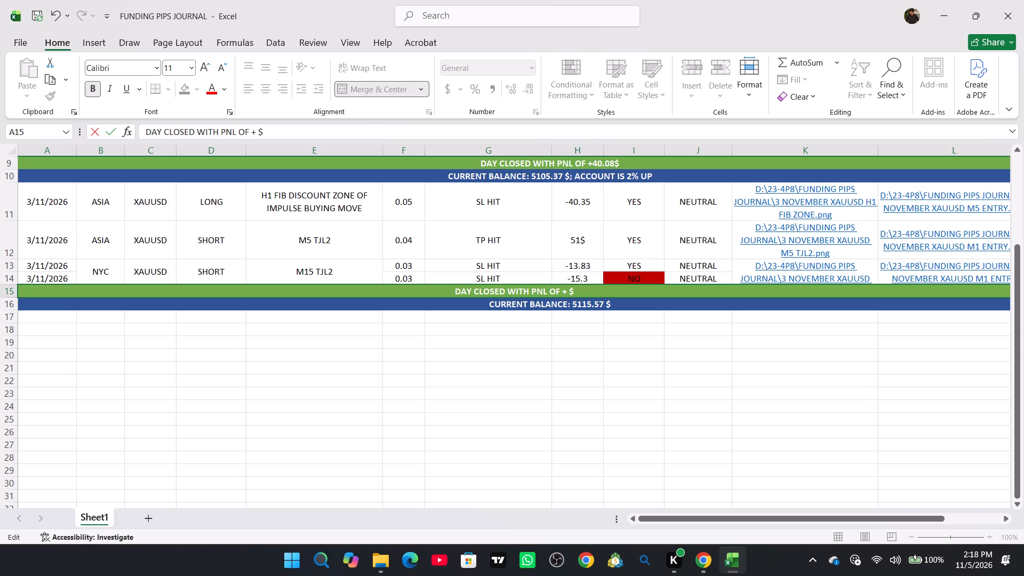
key(ctrl+z)
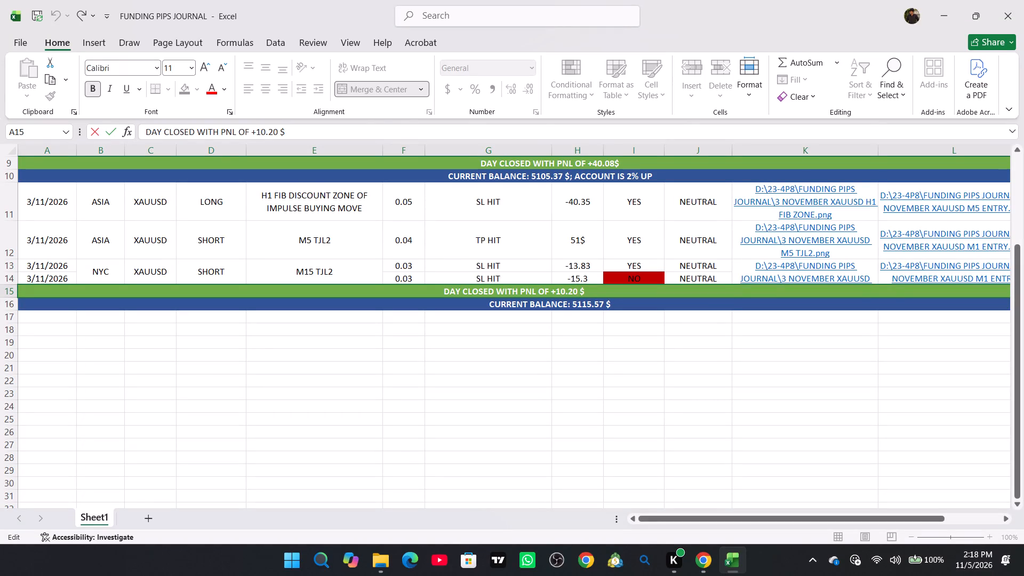
key(BackSpace)
key(BackSpace)
key(BackSpace)
key(BackSpace)
key(BackSpace)
key(BackSpace)
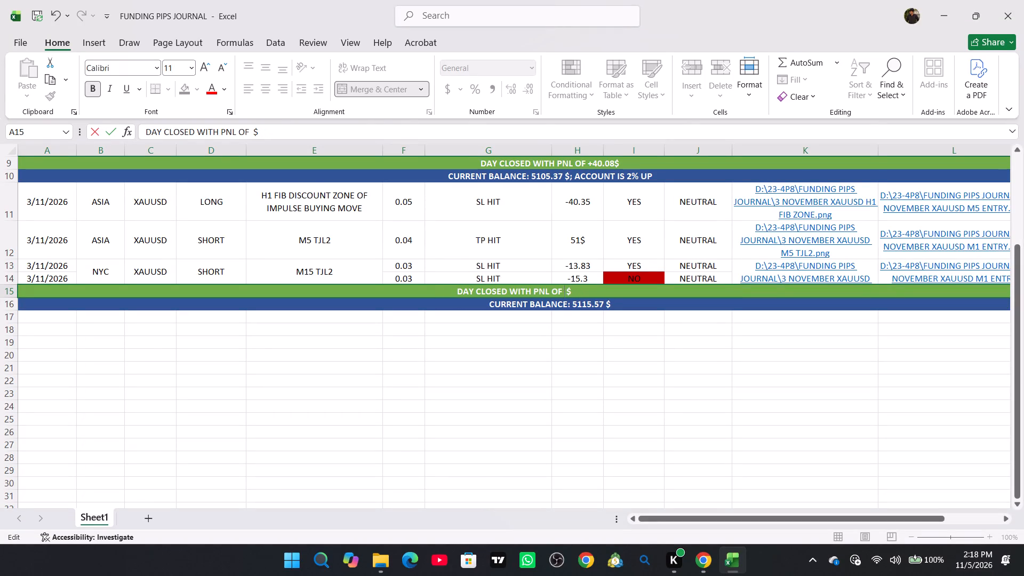
text(-18.93)
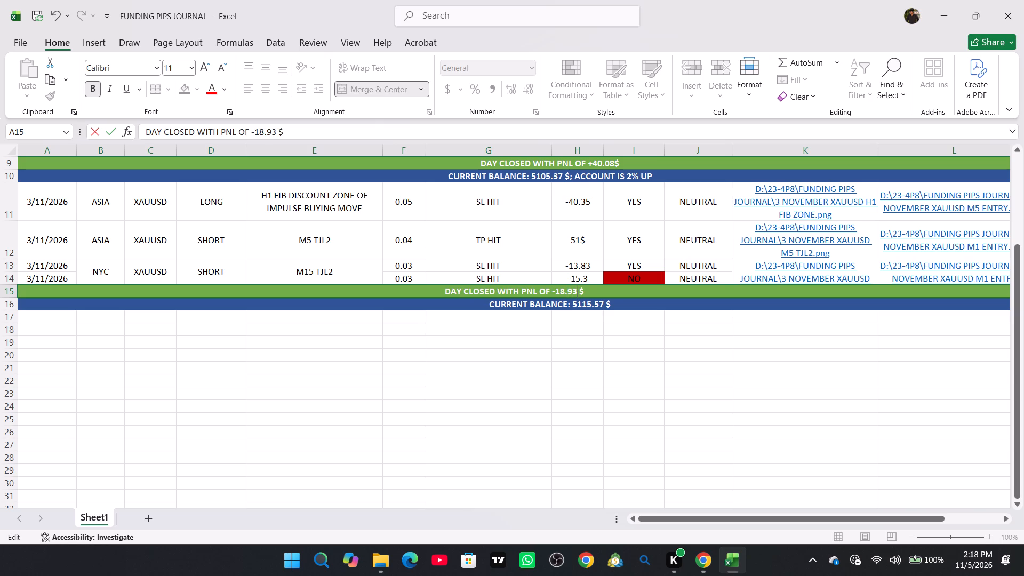
click(404, 289)
drag(377, 291, 437, 362)
click(437, 362)
Fill the row 15 closing PNL banner with the standard red colour.
click(393, 289)
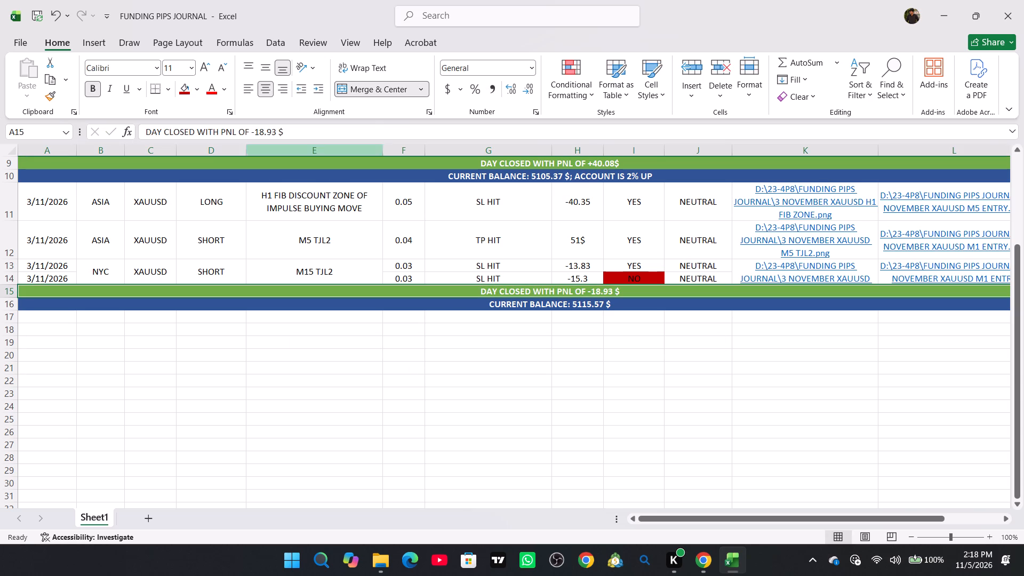
click(193, 93)
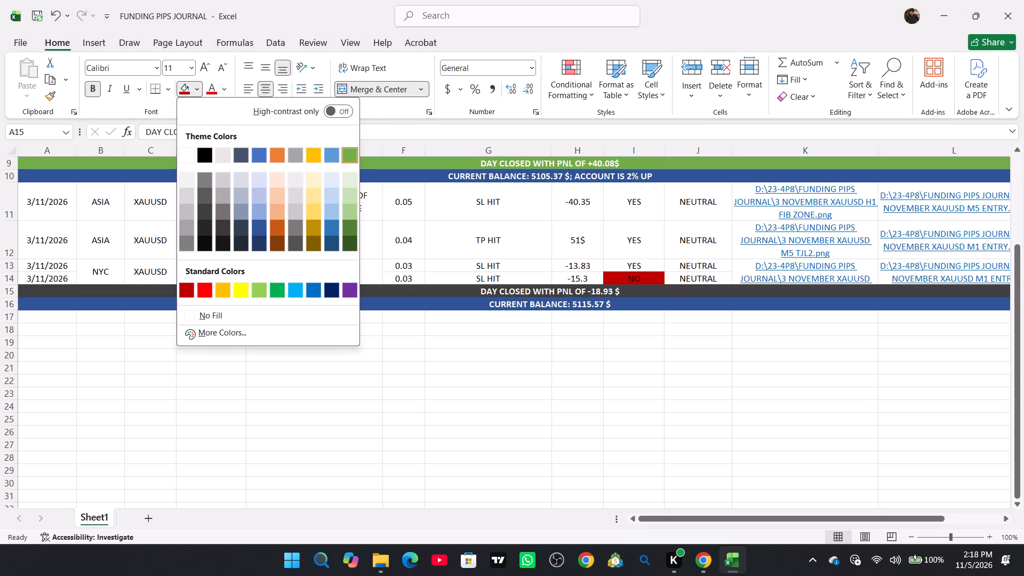
click(203, 291)
click(476, 373)
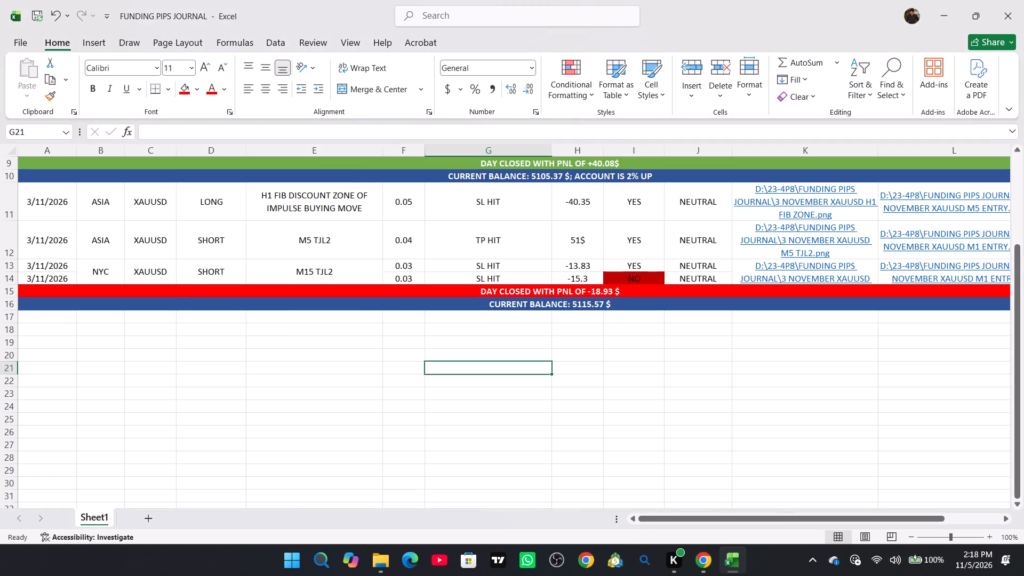
Open the current balance text in the row 16 banner for editing.
double_click(607, 307)
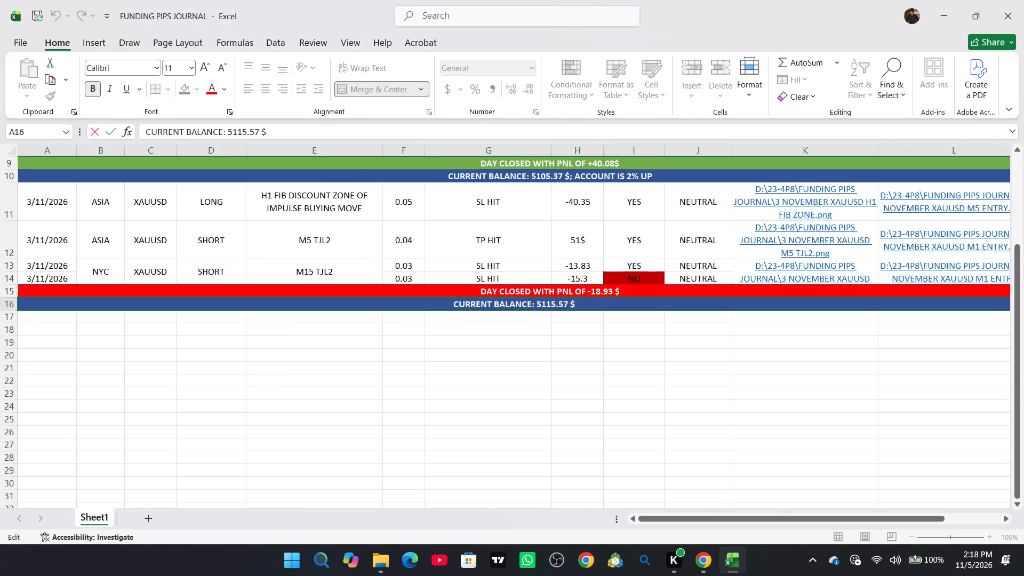
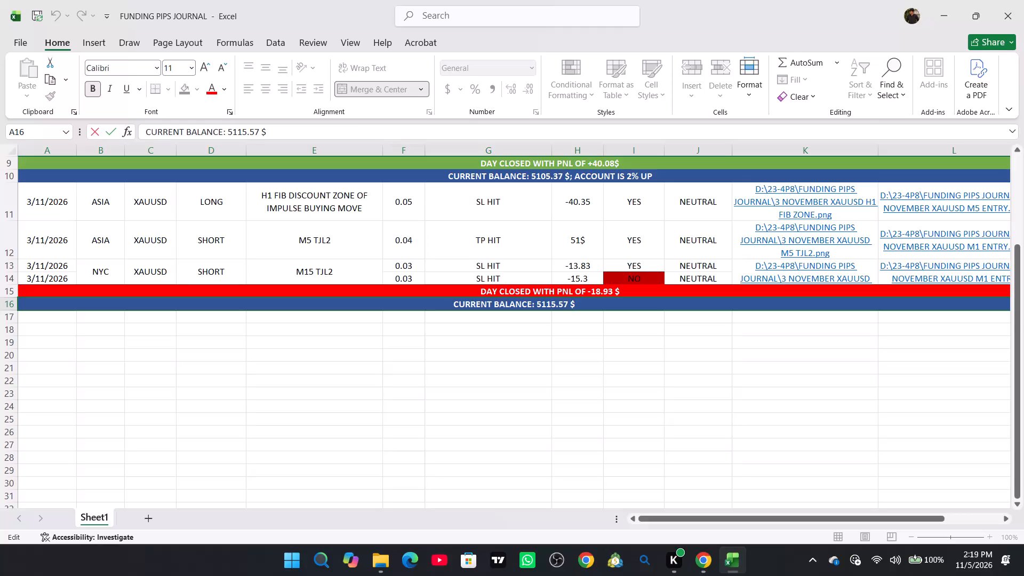
Change the current balance in the row 16 banner to 5086.29 $.
key(Left)
key(Right)
key(Right)
key(BackSpace)
key(BackSpace)
key(BackSpace)
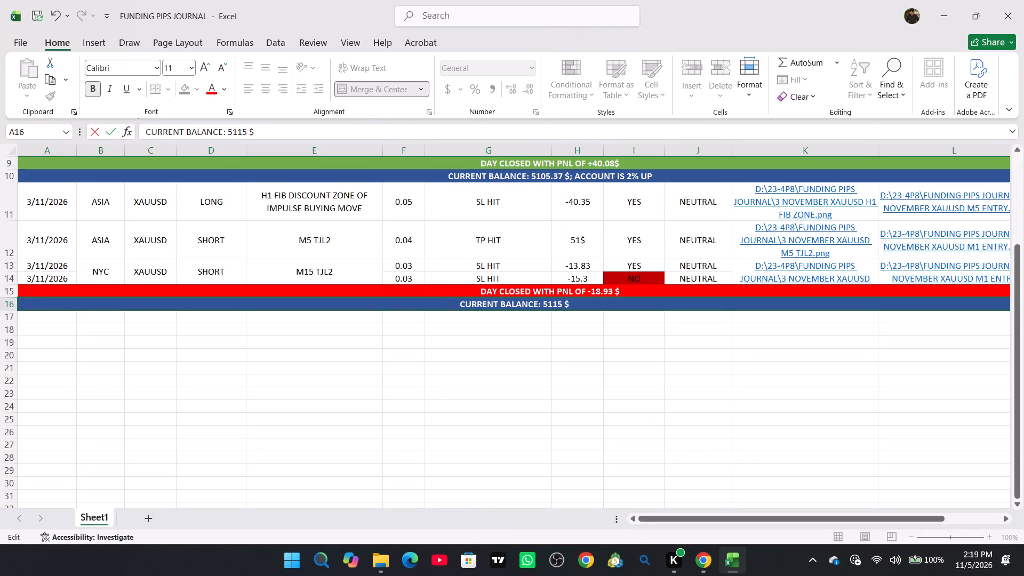
key(BackSpace)
key(BackSpace)
key(BackSpace)
text(089)
key(BackSpace)
text(6.)
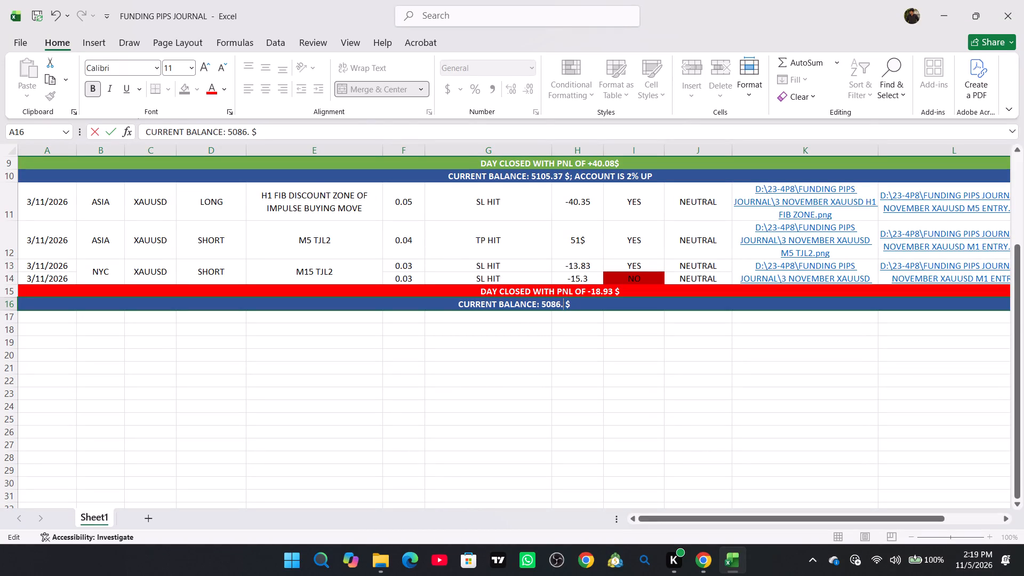
text(29)
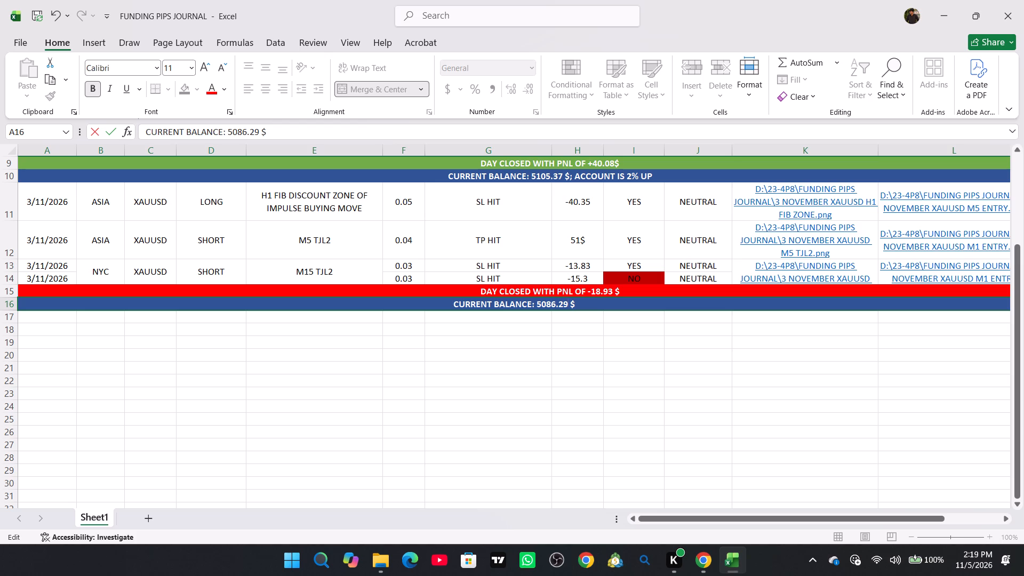
click(591, 308)
click(588, 330)
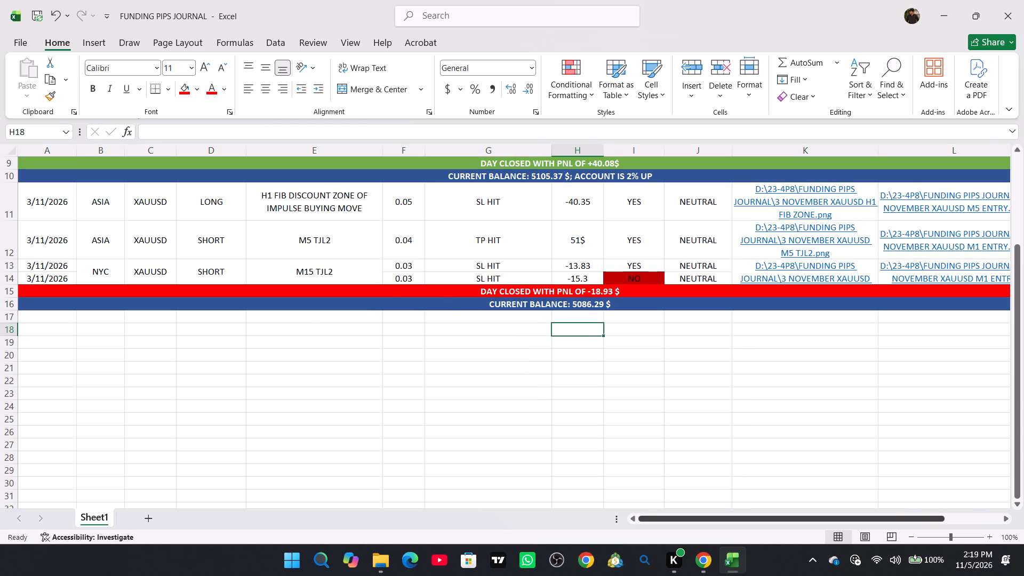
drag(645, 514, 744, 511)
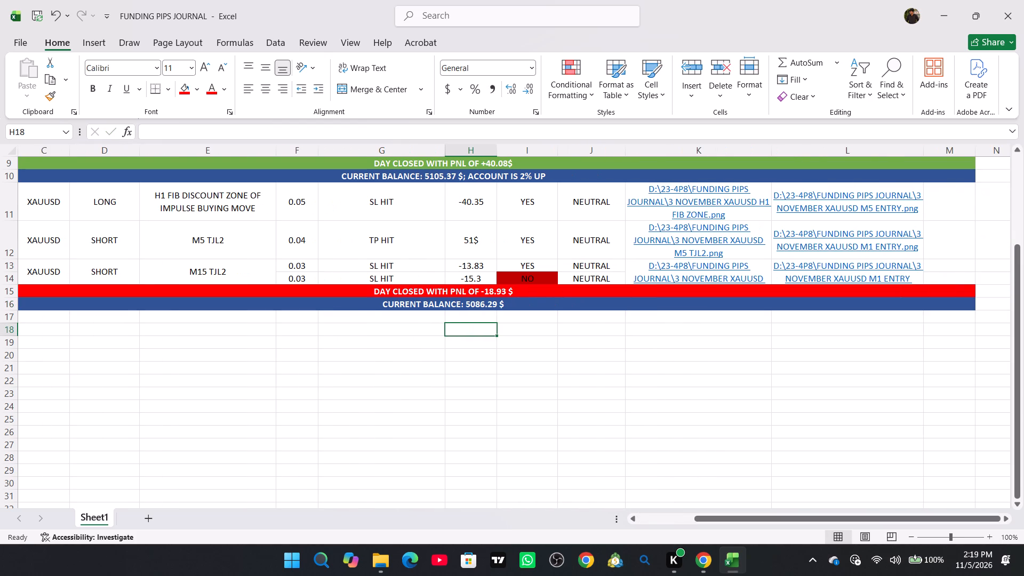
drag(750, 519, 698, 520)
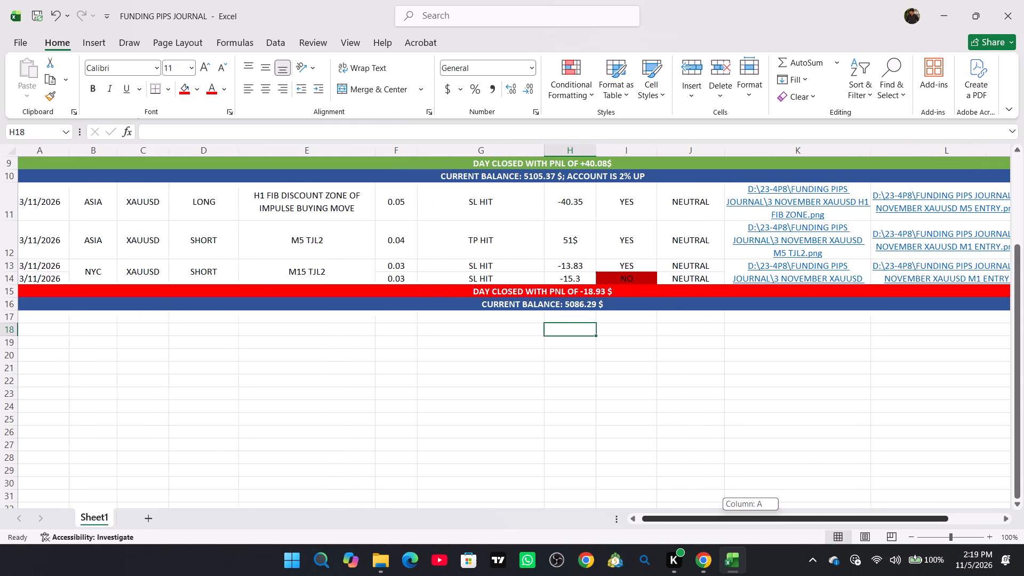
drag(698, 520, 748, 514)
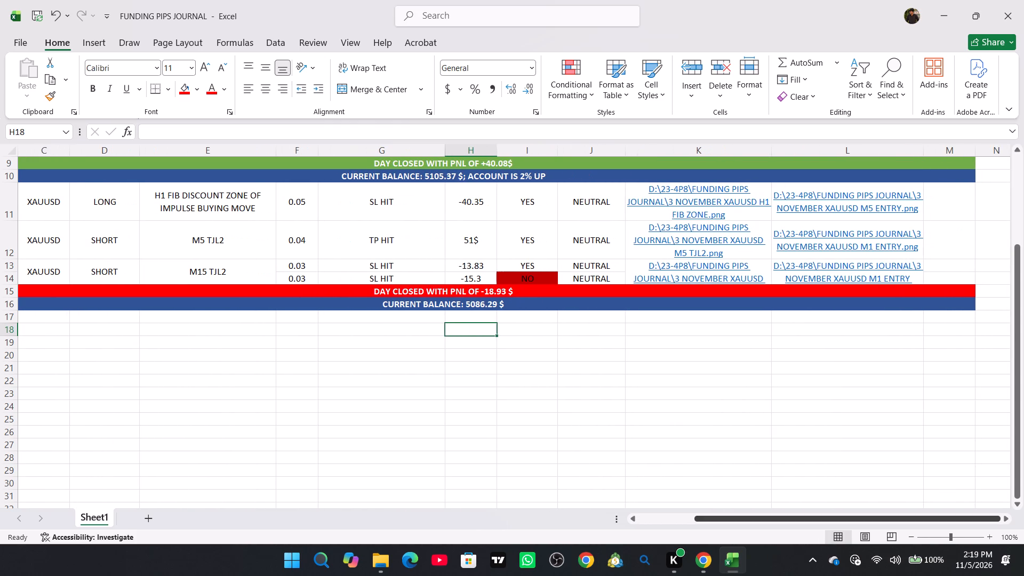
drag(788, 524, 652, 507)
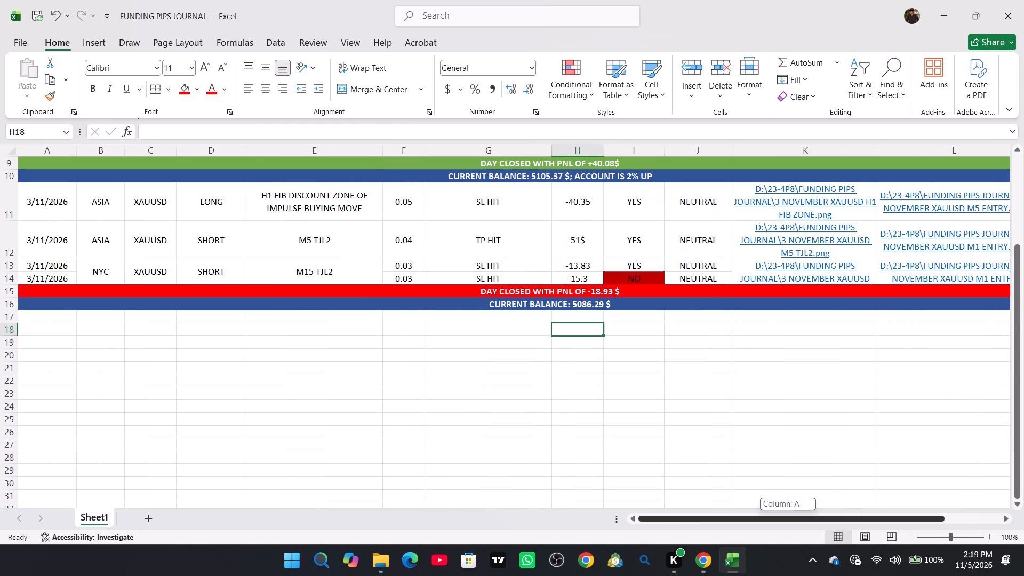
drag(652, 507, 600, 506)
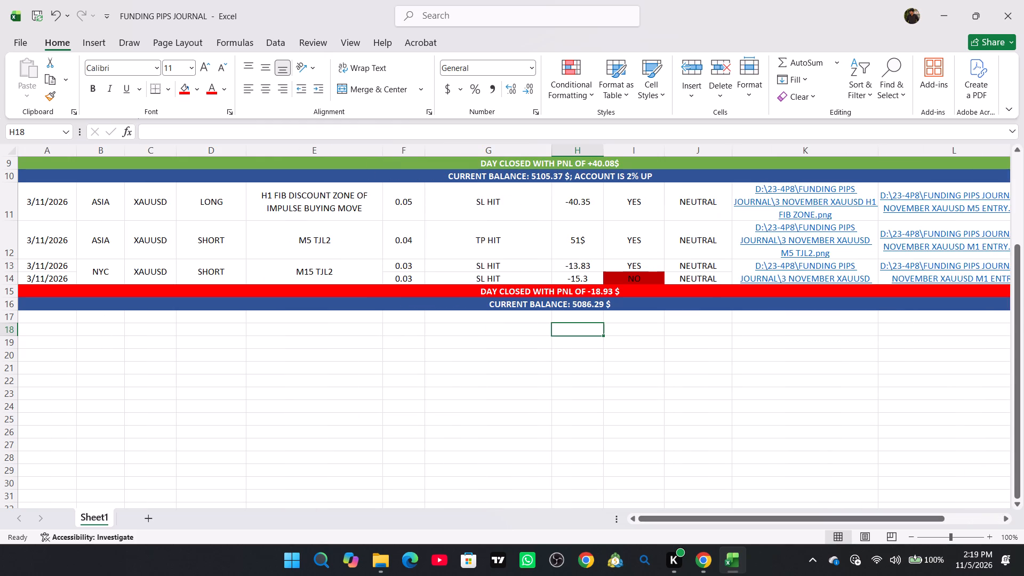
Start a new trade in row 17 with date 4/11/2026, session NYC, pair XAUUSD and direction LONG.
double_click(56, 317)
text(4/11/2026)
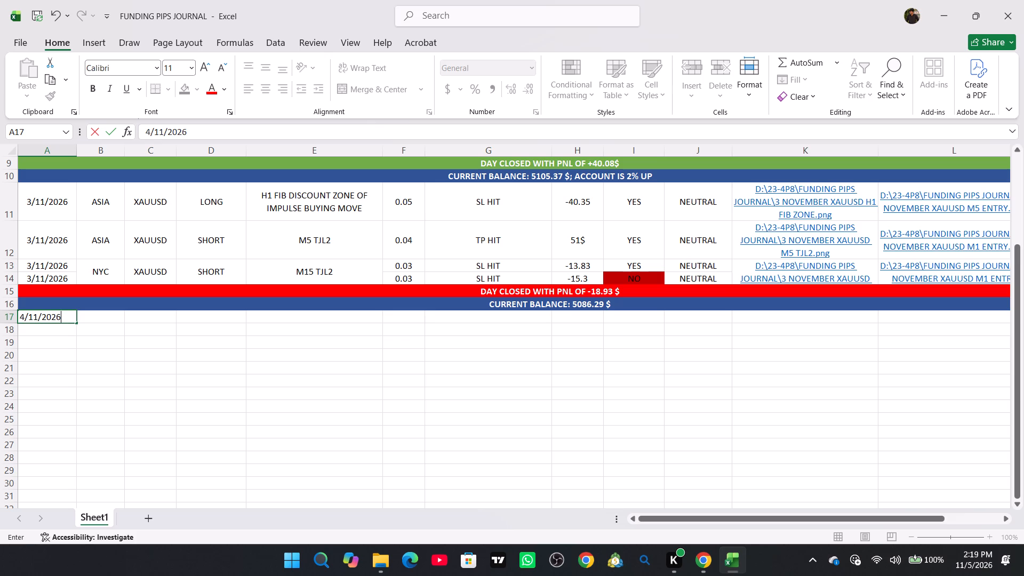
key(Right)
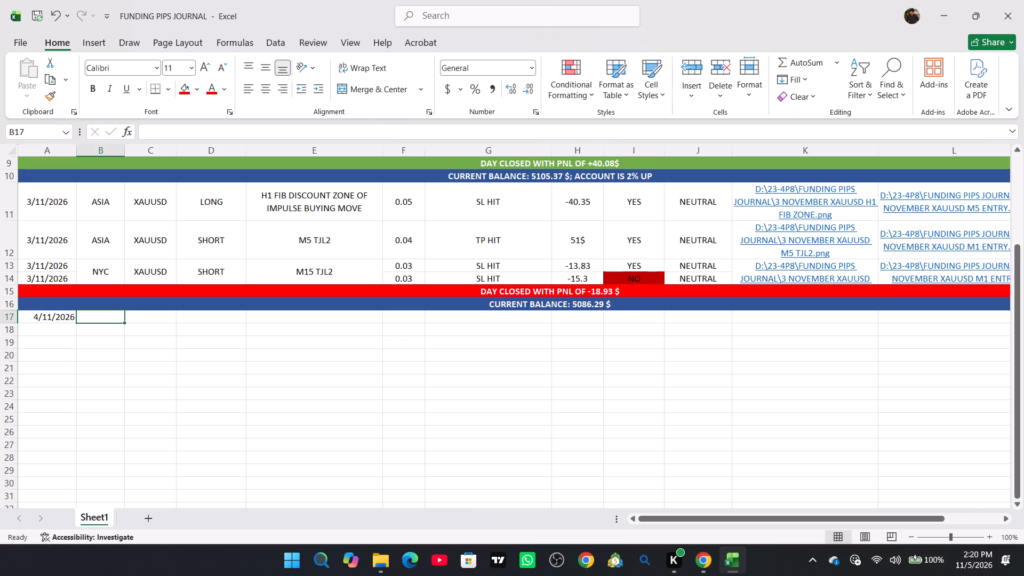
text(NYC)
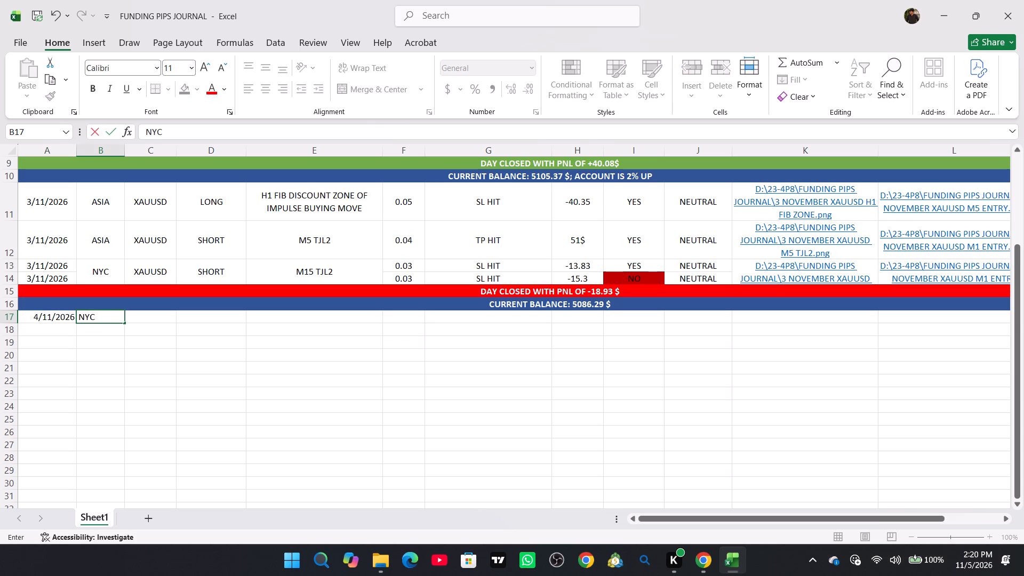
key(Right)
key(x)
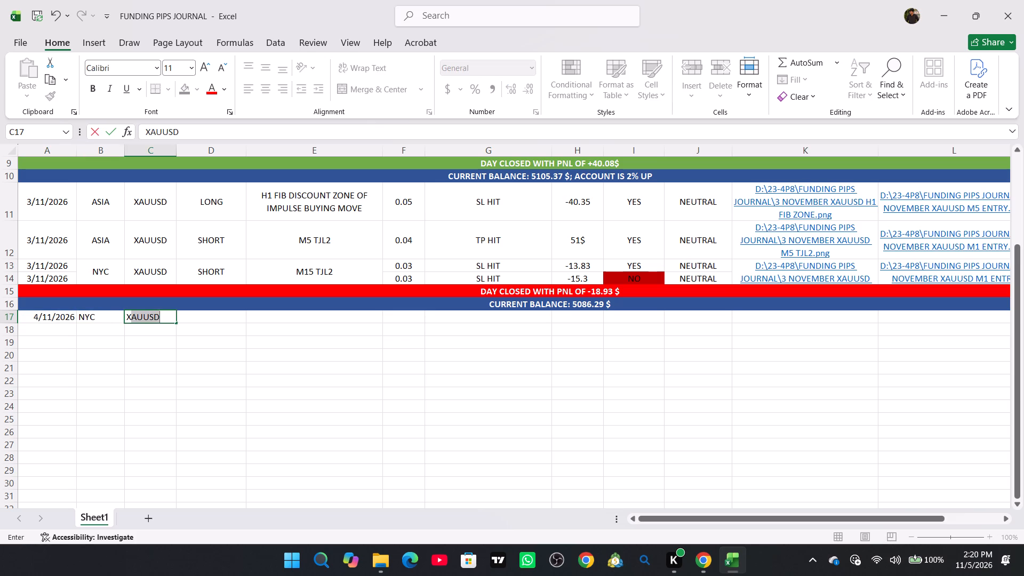
key(Right)
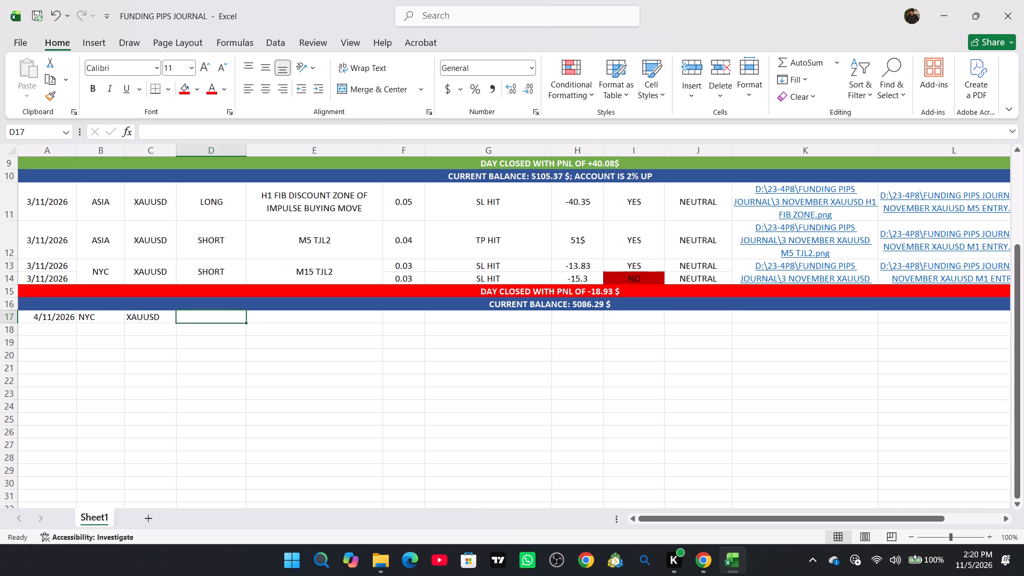
key(l)
key(Right)
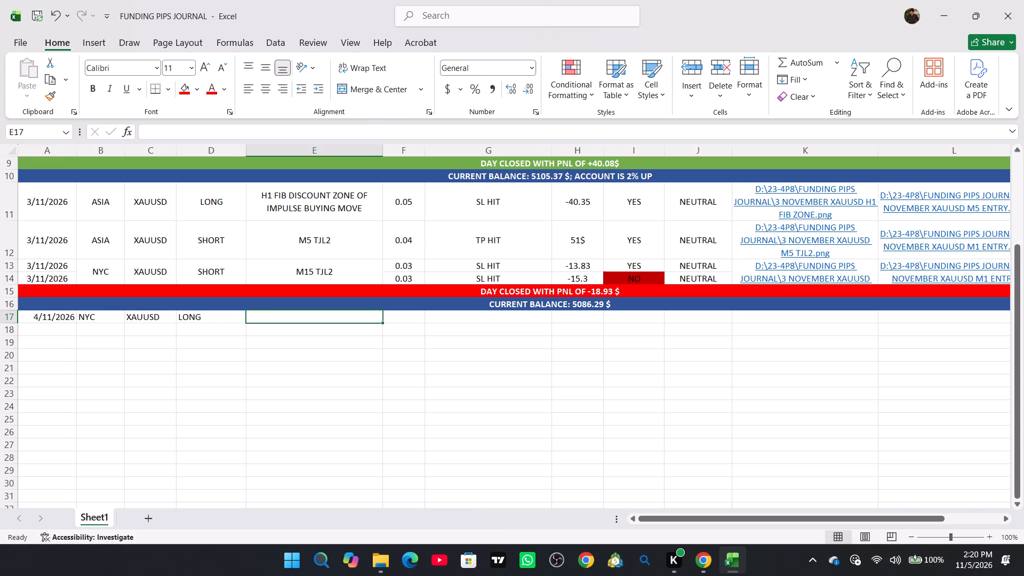
Enter the setup M1 TJL2 in E17 and the lot size 0.03 in F17.
text(1M)
key(BackSpace)
key(BackSpace)
text(M1 TJL2)
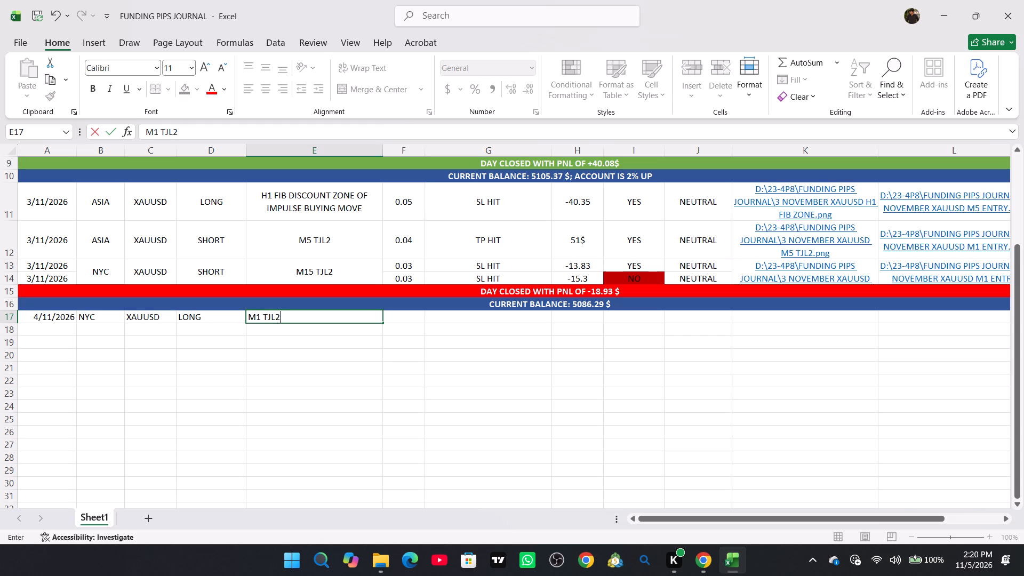
key(Right)
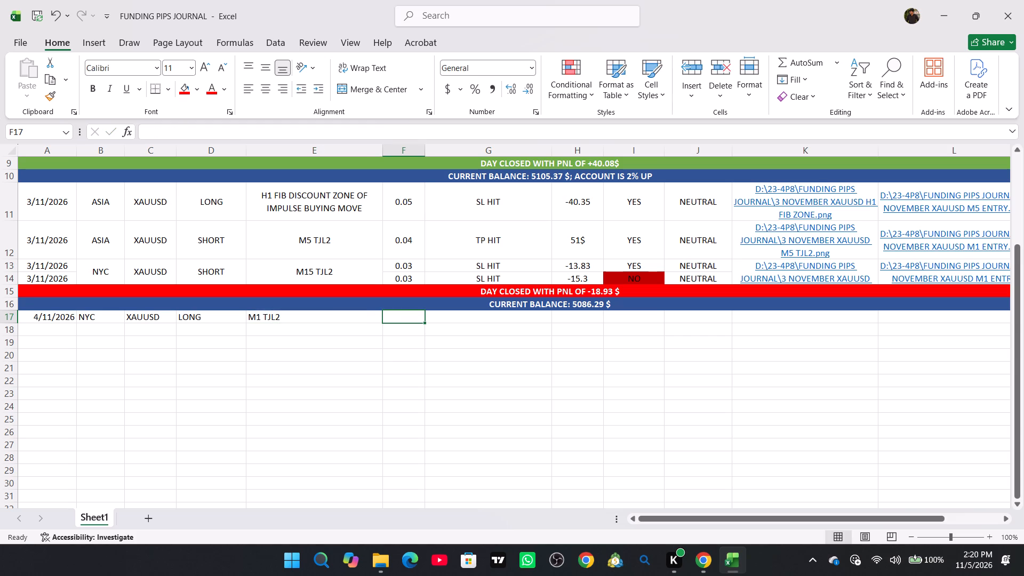
text(0.03)
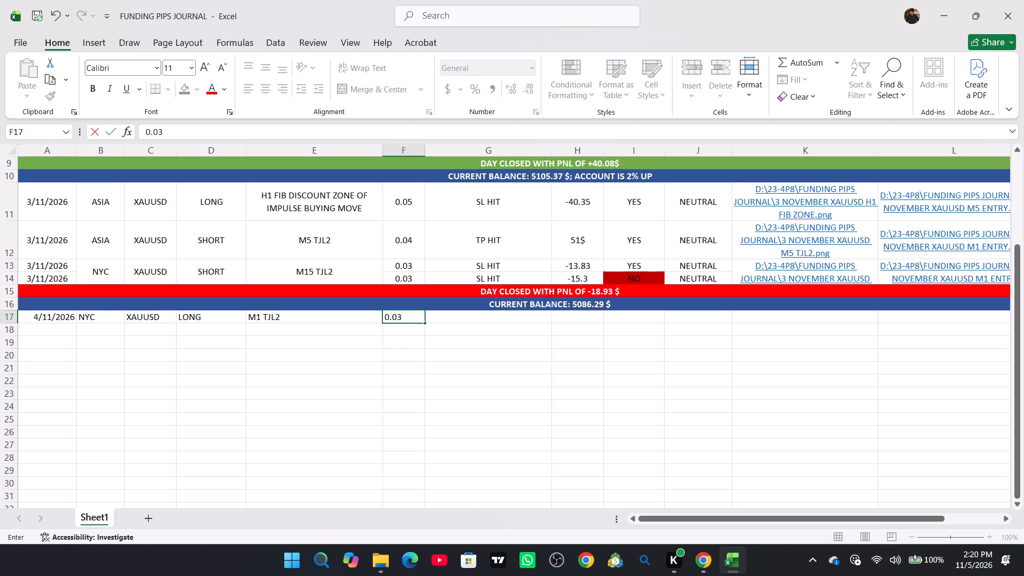
key(Right)
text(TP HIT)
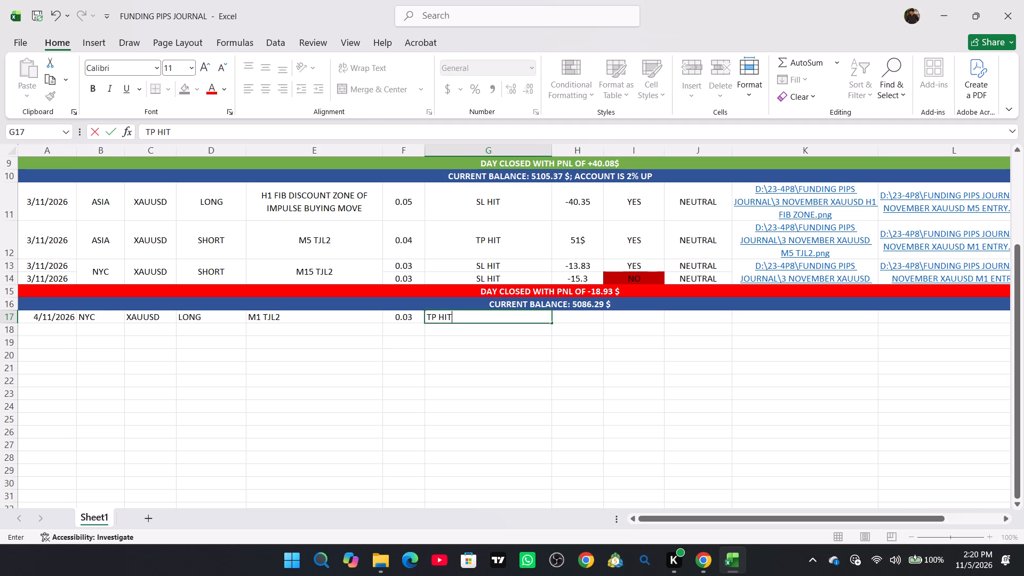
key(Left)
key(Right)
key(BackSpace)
Enter the trade result "1:2 BOOKED; TP:37 PIPS;SL: 75 PIPS" in cell G17.
text(1:2 BOOKED)
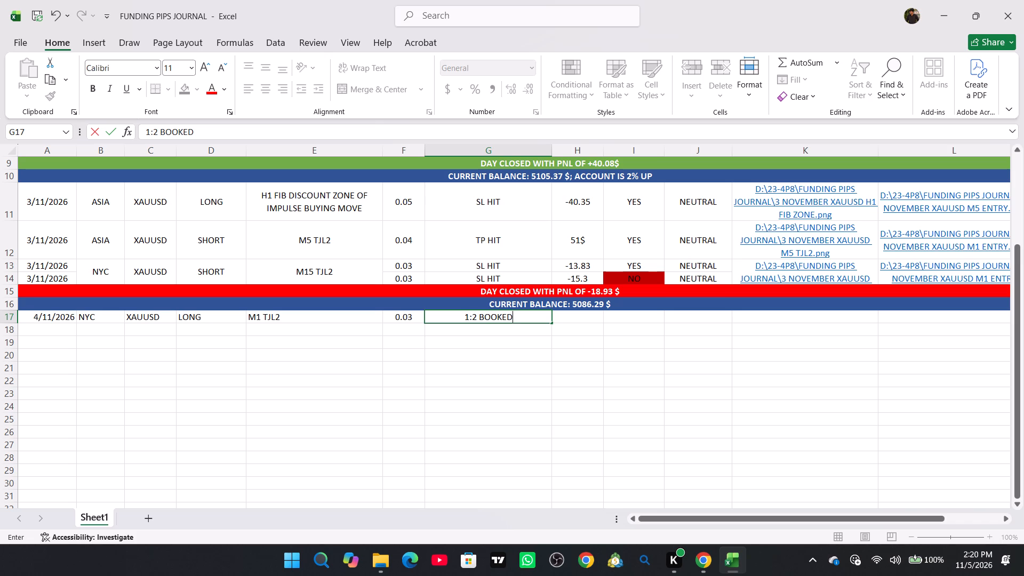
text(; TP)
key(shift+colon)
key(3)
text(7)
key(space)
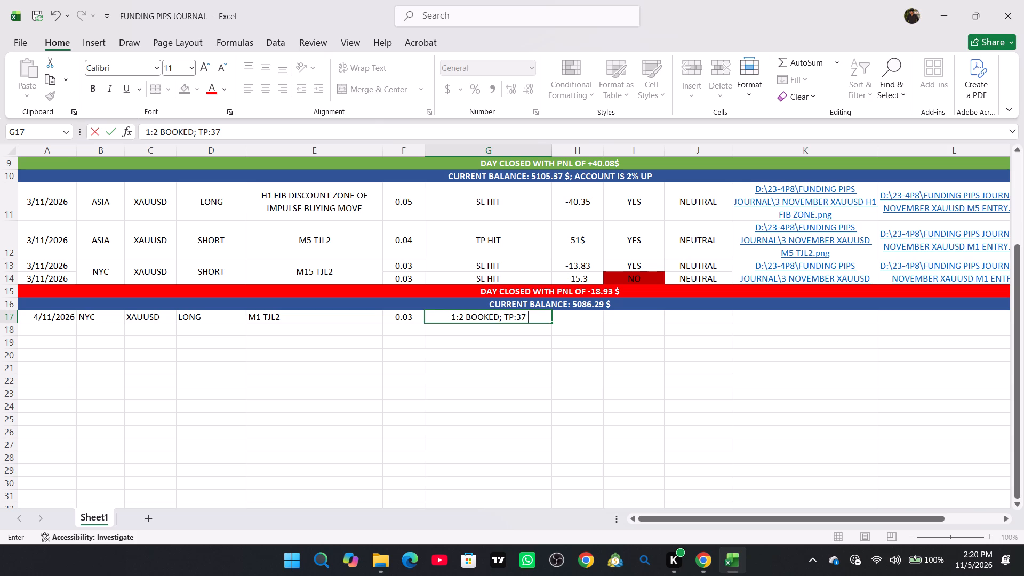
key(BackSpace)
key(BackSpace)
key(BackSpace)
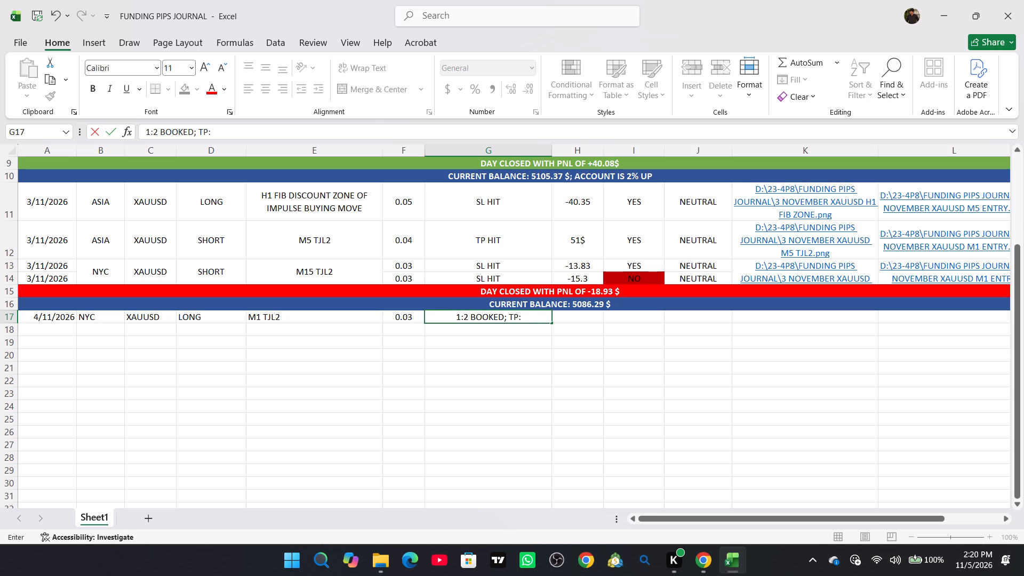
text(37)
key(space)
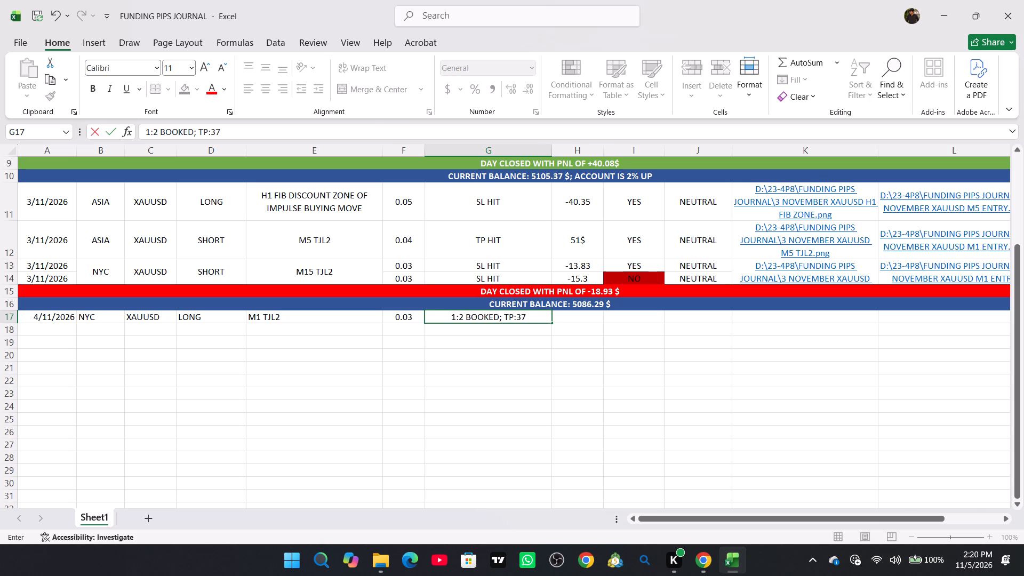
text(PIPS)
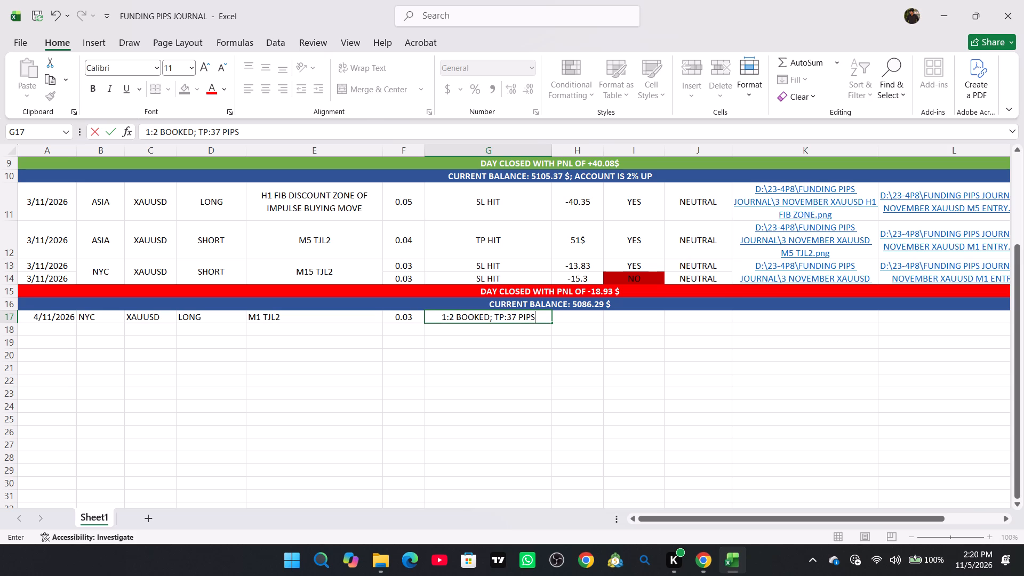
key(semicolon)
text(SL)
key(shift+colon)
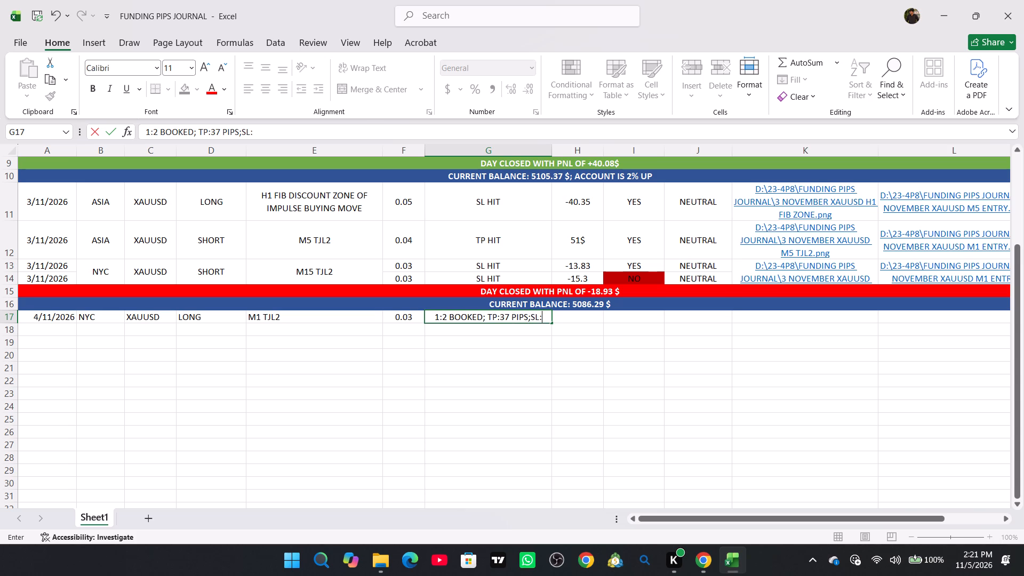
key(space)
key(7)
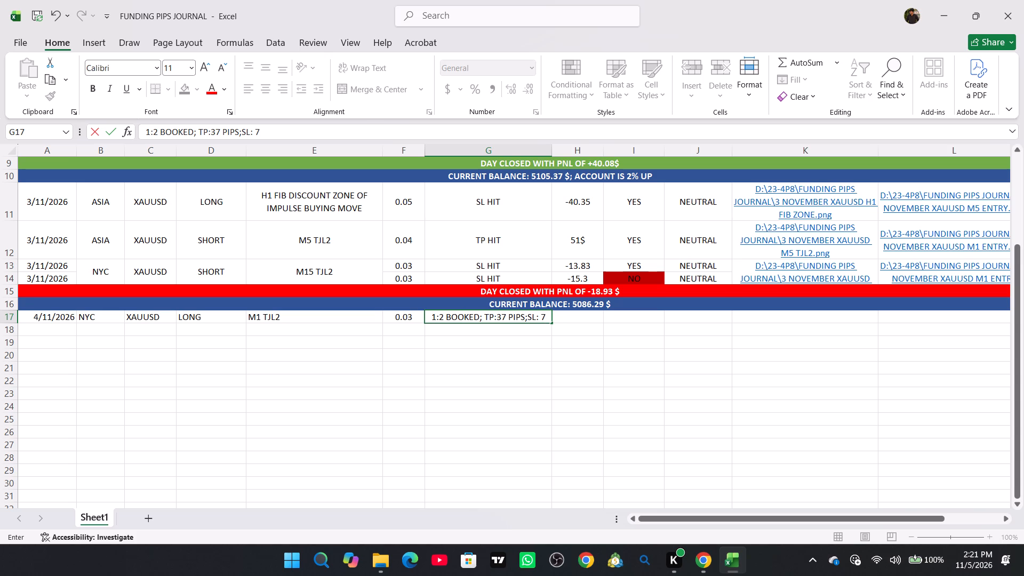
text(5 PIPS)
click(316, 420)
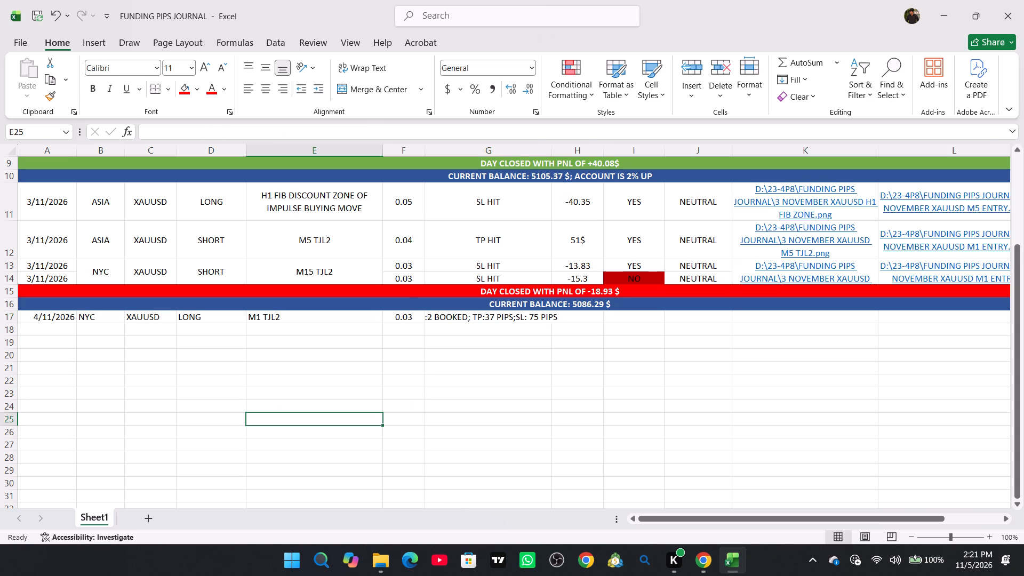
Wrap the trade result text in cell G17.
click(481, 319)
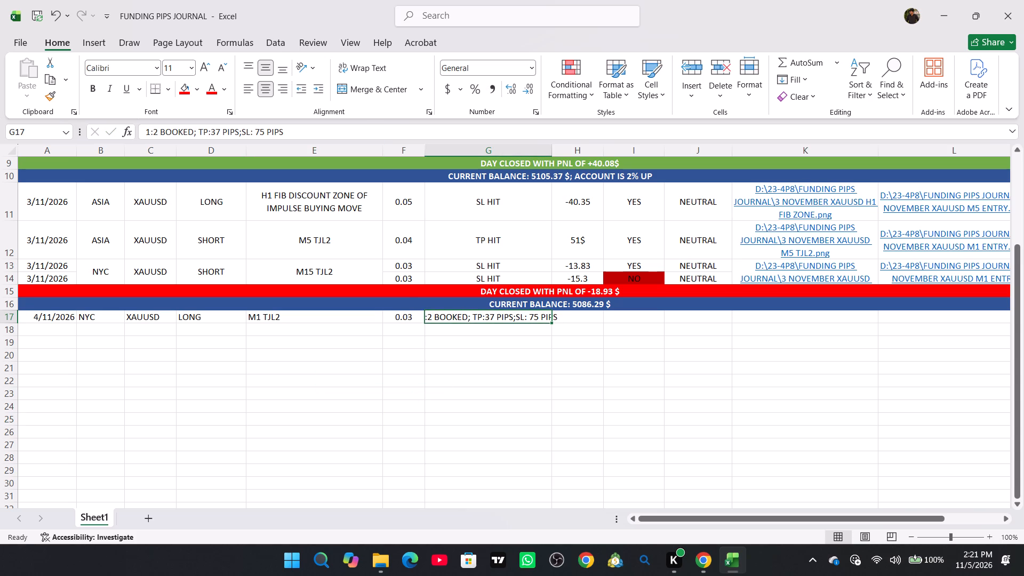
click(376, 67)
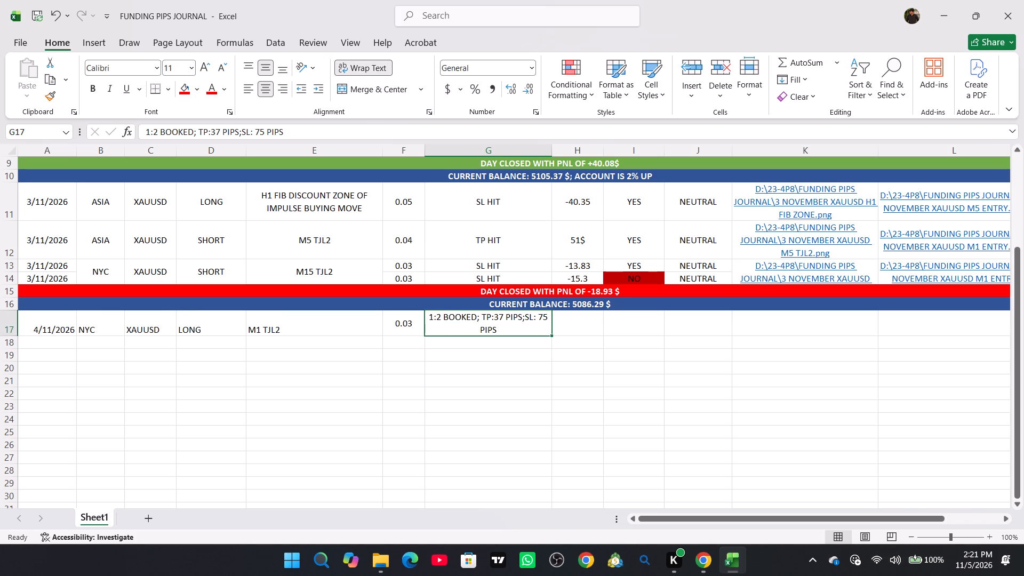
click(545, 403)
Complete the 4/11/2026 trade's outcome with 21.03$ in H17, YES in I17 and NEUTRAL in J17.
double_click(572, 324)
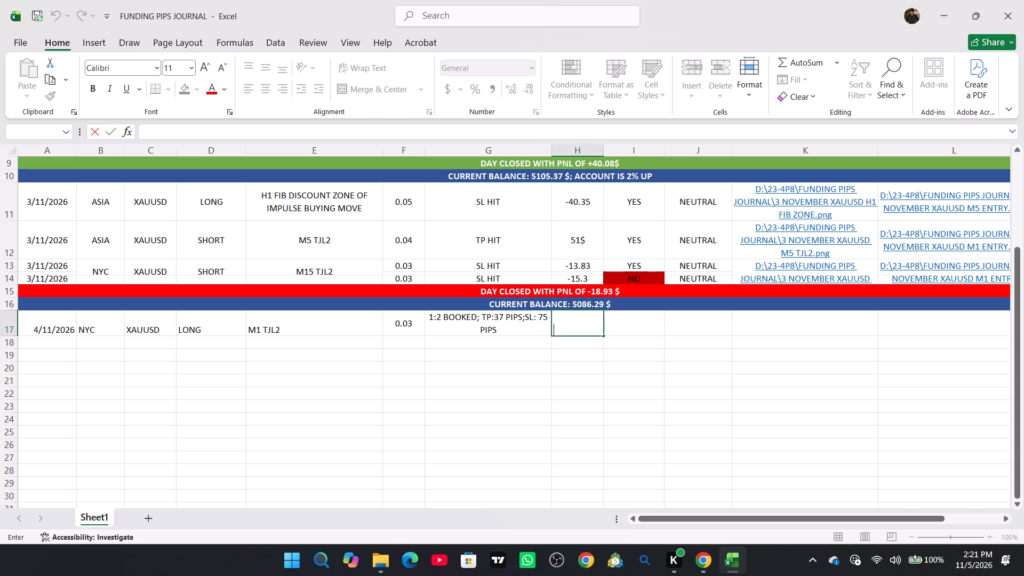
text(21.03)
key(shift+dollar)
key(Right)
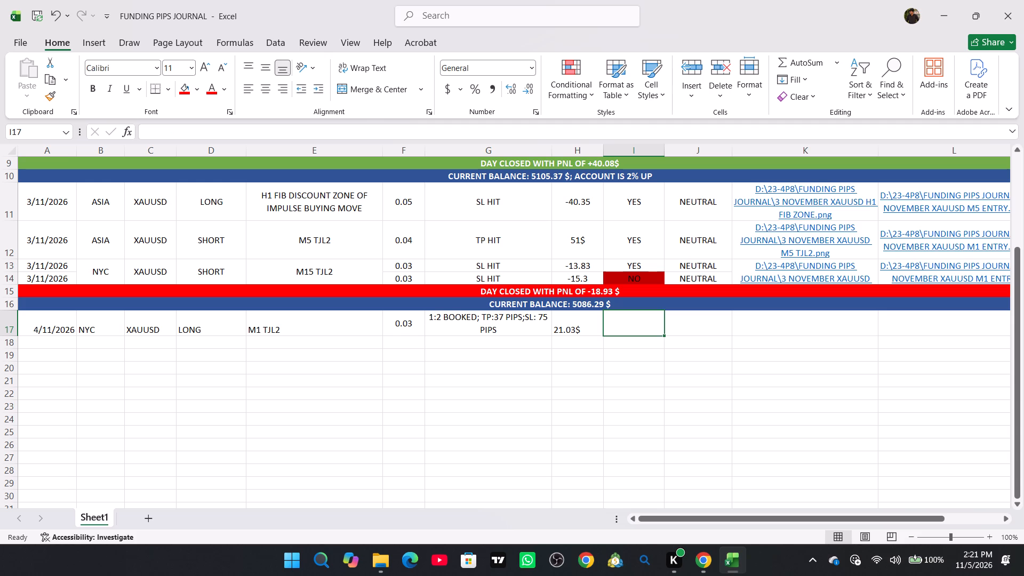
text(YES)
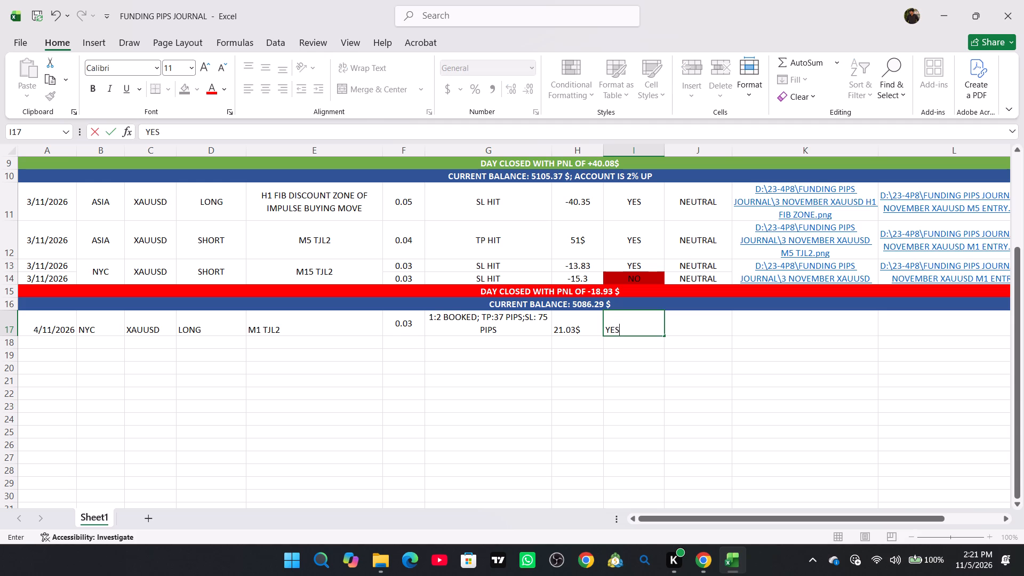
key(Right)
text(NE)
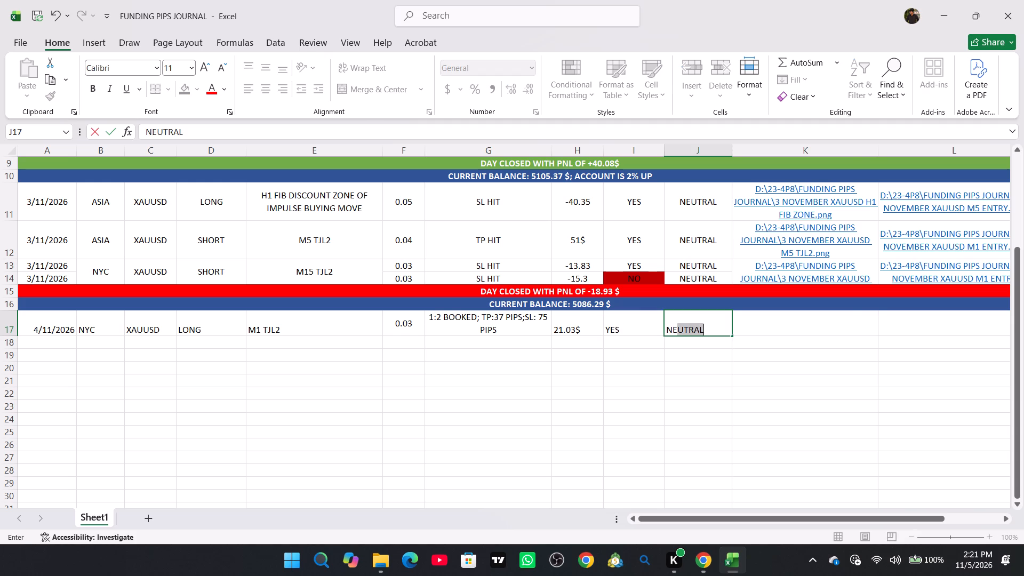
key(Right)
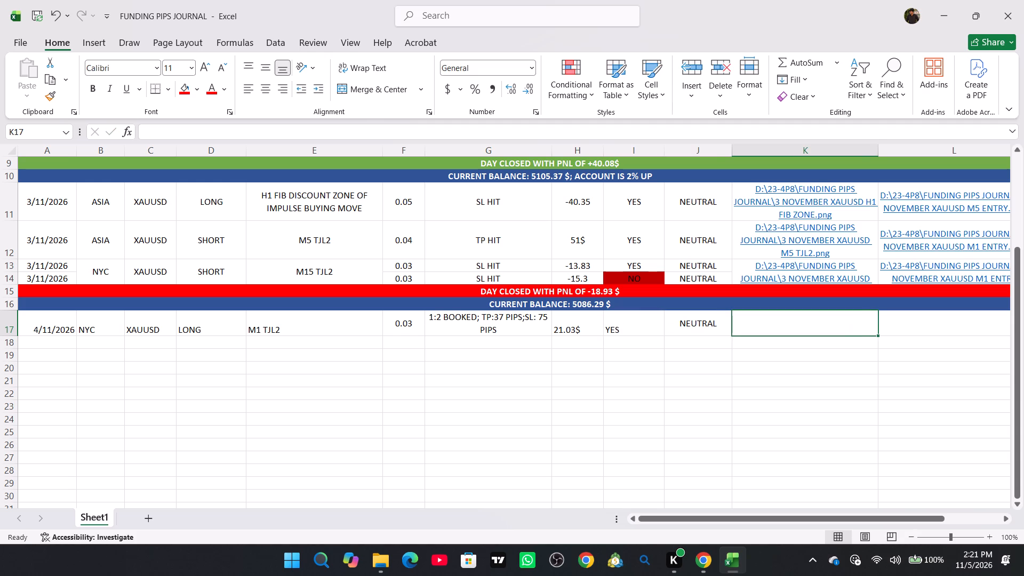
Insert a hyperlink in K17 to the image 4 NOVEMBER XAUUSD M1 TJL2 in D:\23-4P8\FUNDING PIPS JOURNAL.
right_click(791, 327)
click(855, 516)
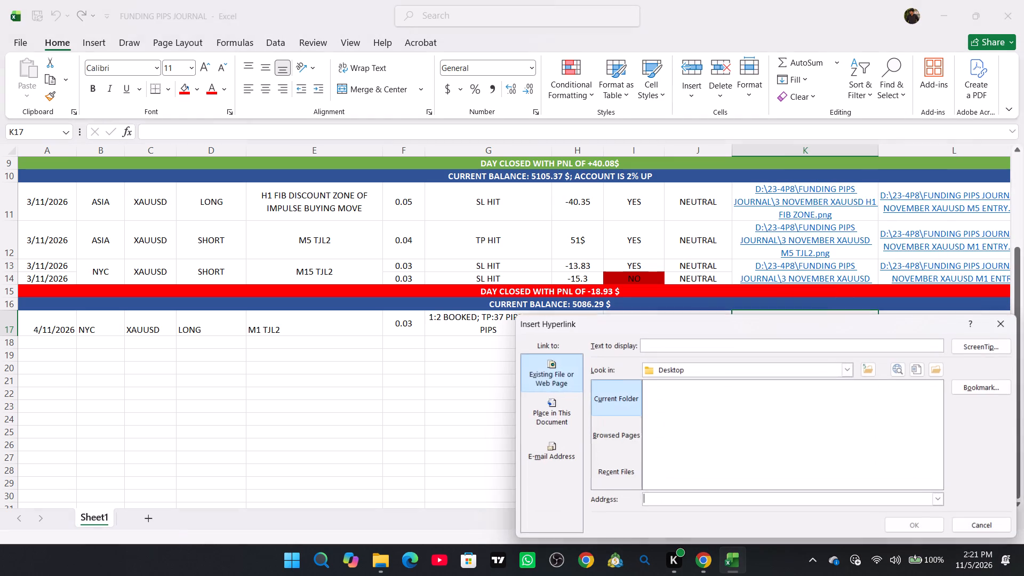
click(677, 367)
scroll(677, 367, up, 1)
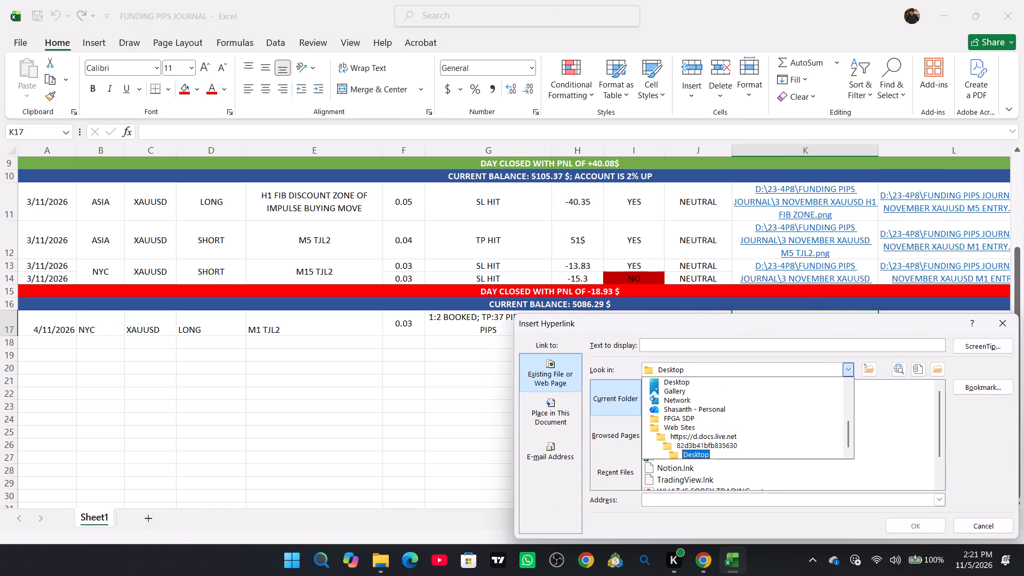
scroll(690, 389, up, 9)
double_click(694, 412)
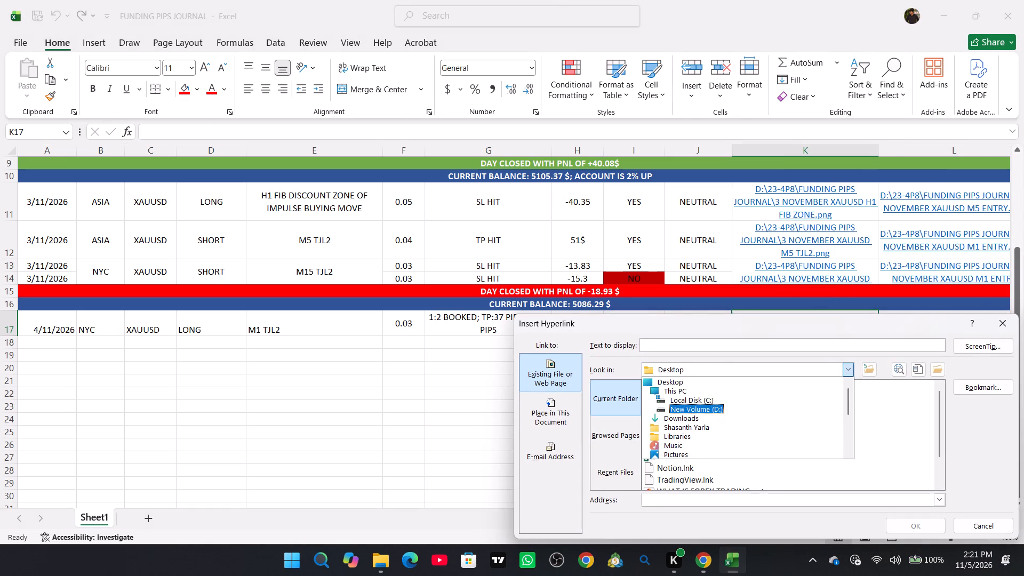
double_click(682, 383)
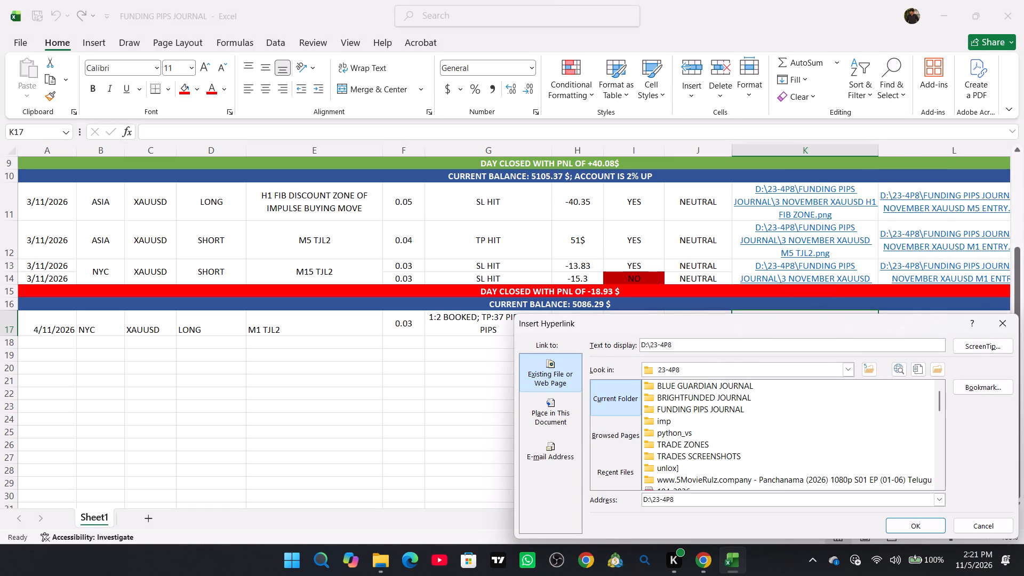
double_click(710, 407)
scroll(712, 455, down, 1)
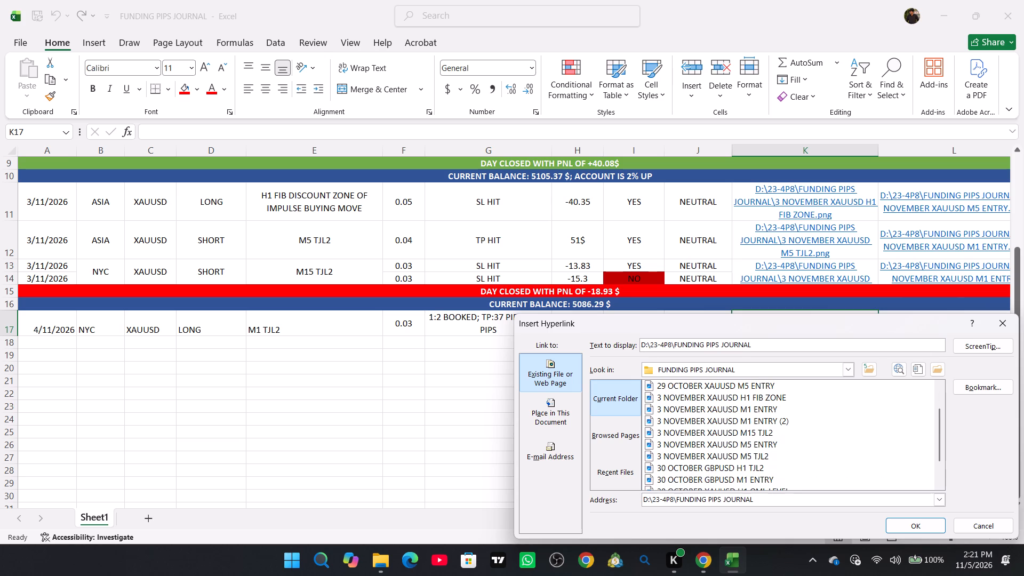
scroll(712, 455, down, 1)
click(709, 486)
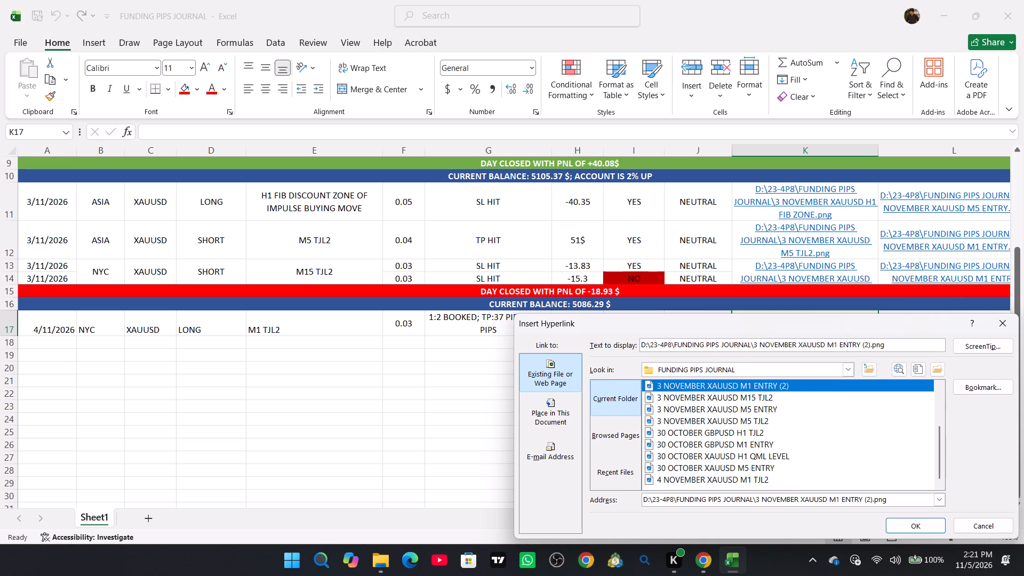
click(709, 486)
click(707, 484)
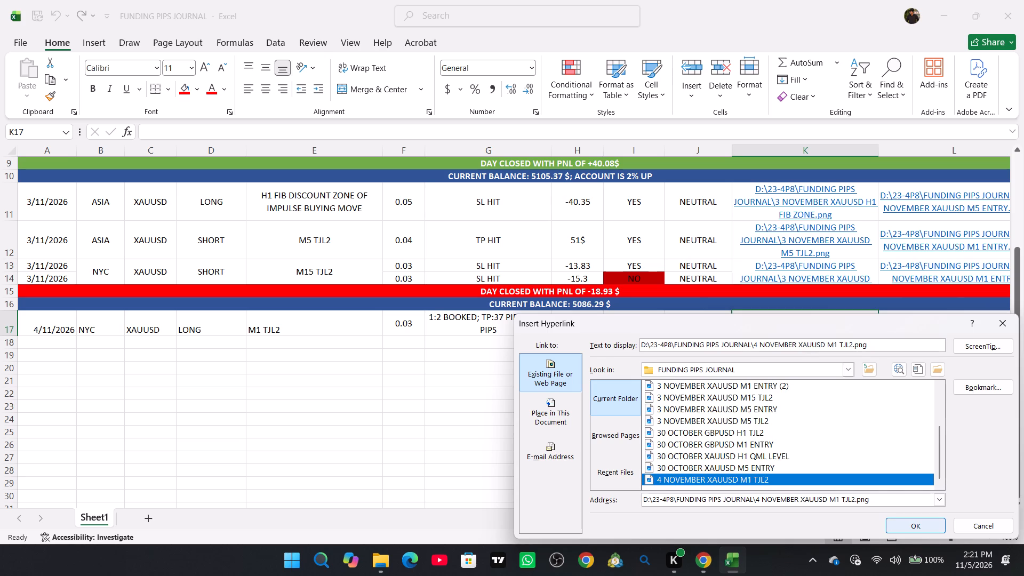
click(908, 525)
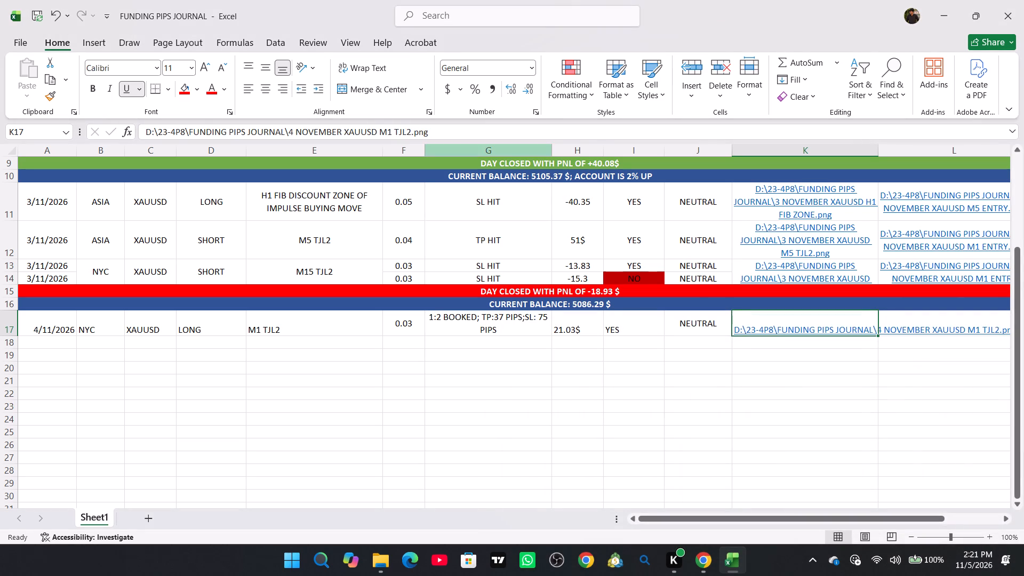
Wrap the hyperlink text in cell K17.
click(371, 73)
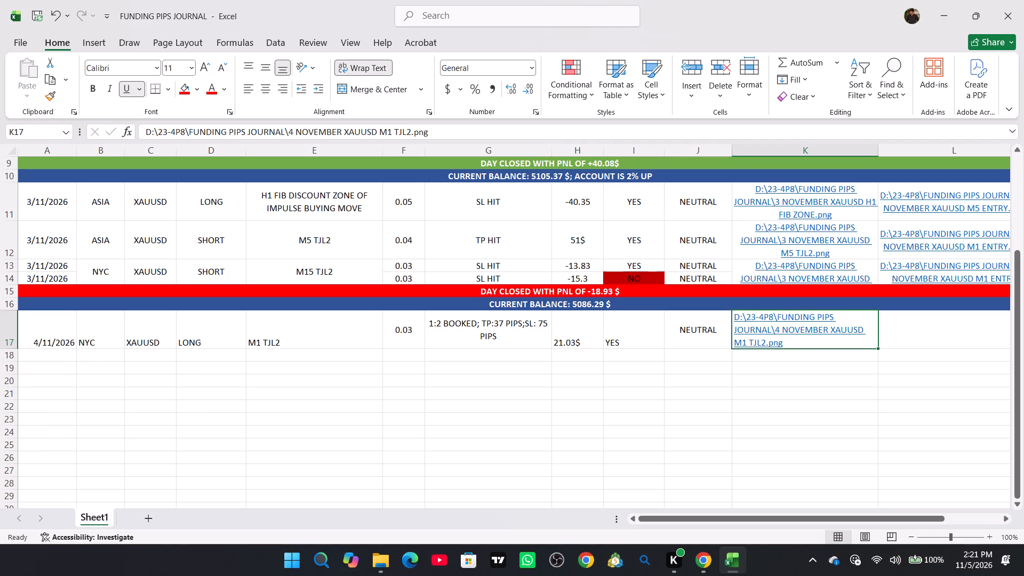
click(743, 393)
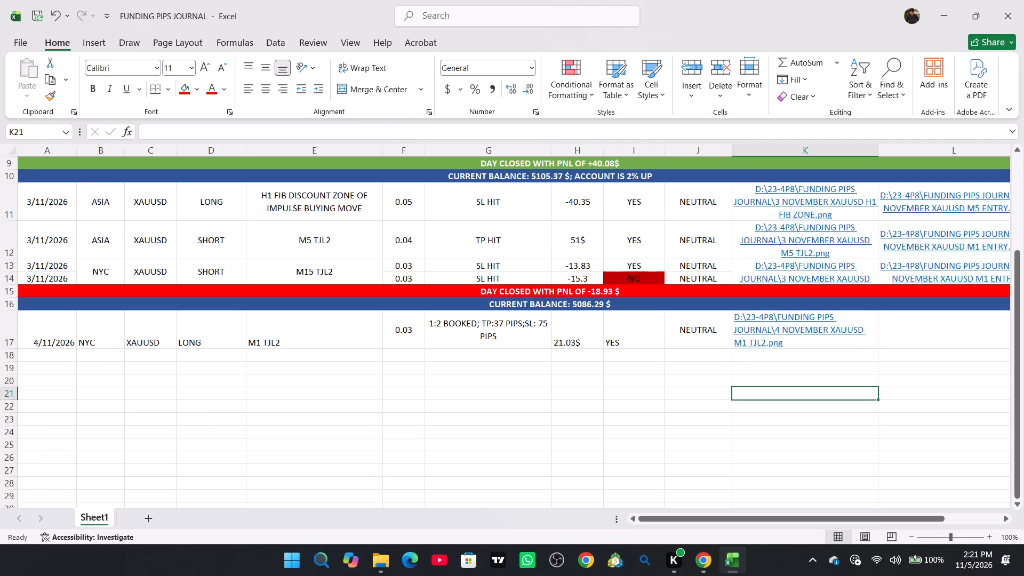
Centre the contents of rows 13 to 17, columns A to M, both horizontally and vertically.
drag(27, 261, 739, 330)
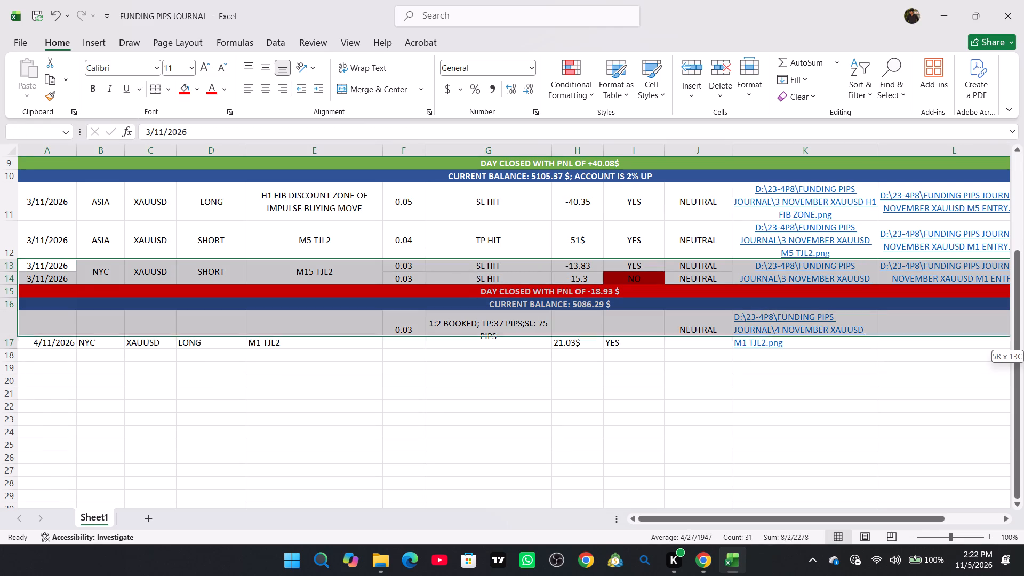
drag(739, 330, 779, 327)
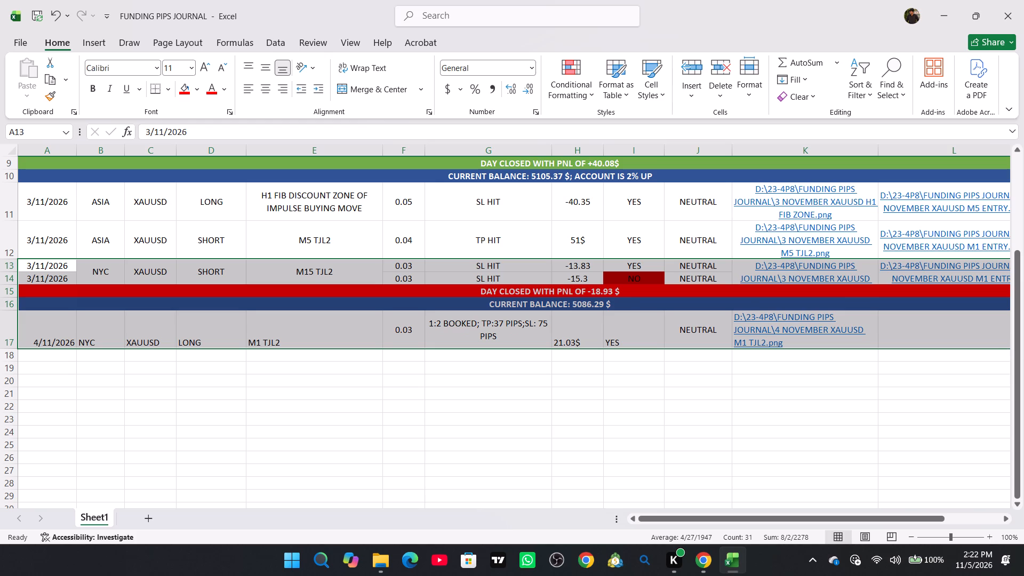
click(268, 82)
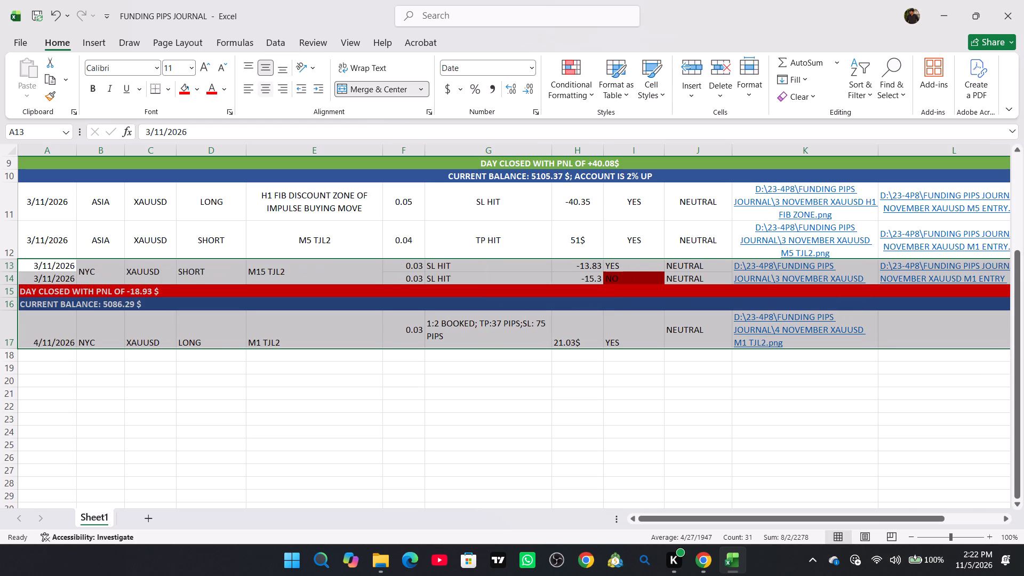
click(268, 82)
click(269, 69)
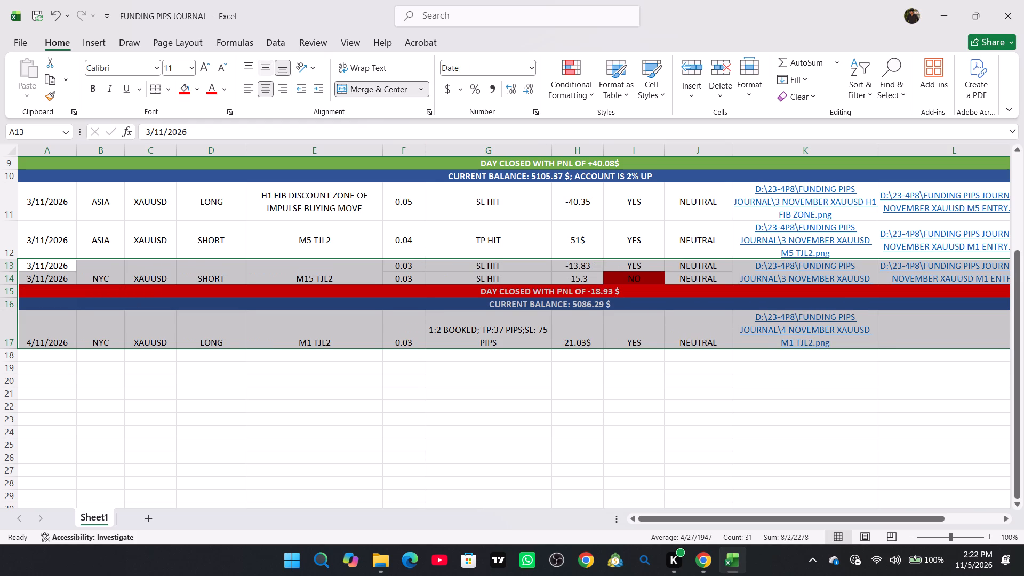
click(269, 69)
click(404, 429)
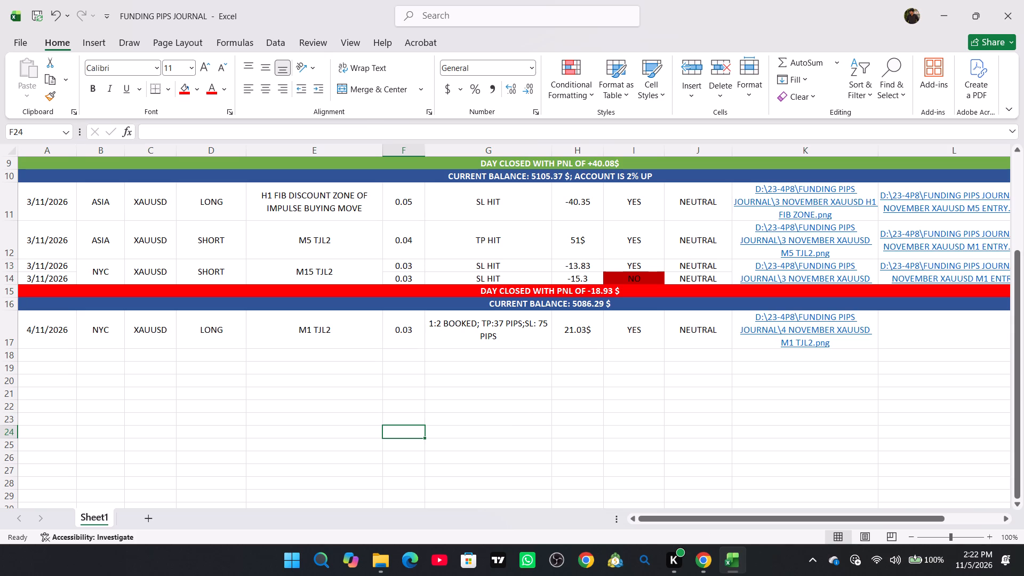
Merge and centre columns A to M in row 19 and, separately, in row 18.
drag(47, 362, 965, 370)
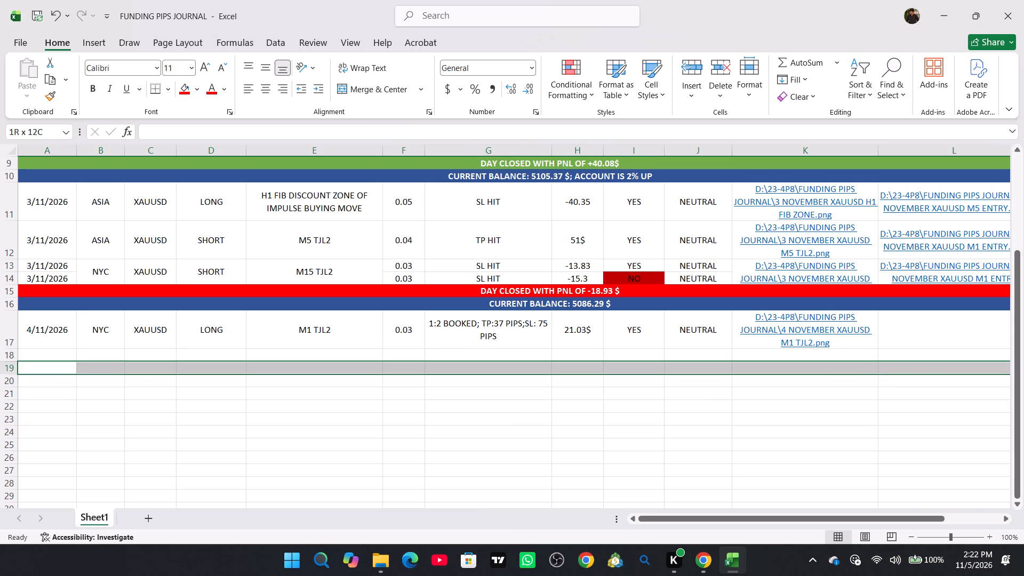
drag(965, 370, 891, 374)
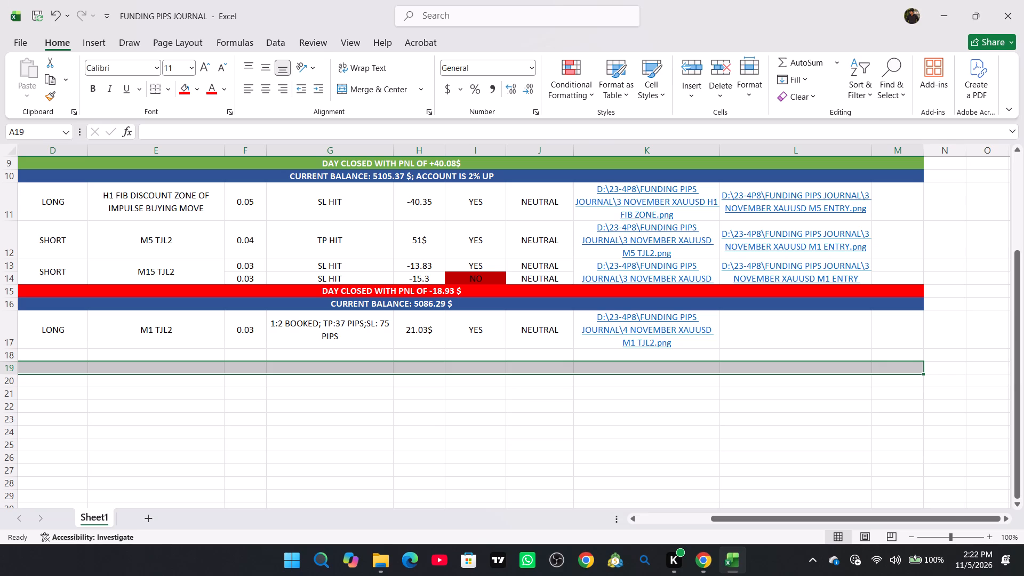
click(355, 84)
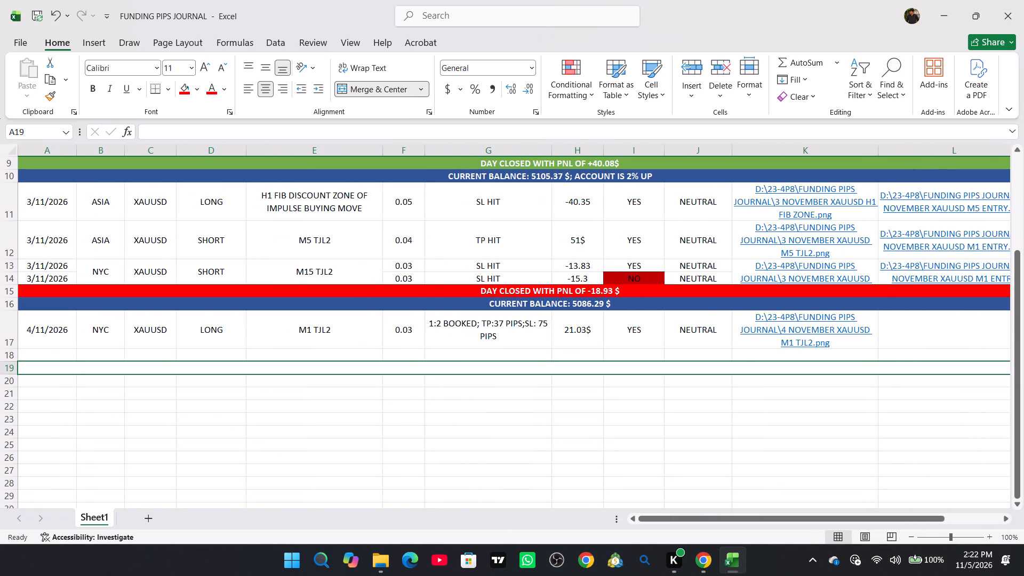
drag(45, 351, 1023, 361)
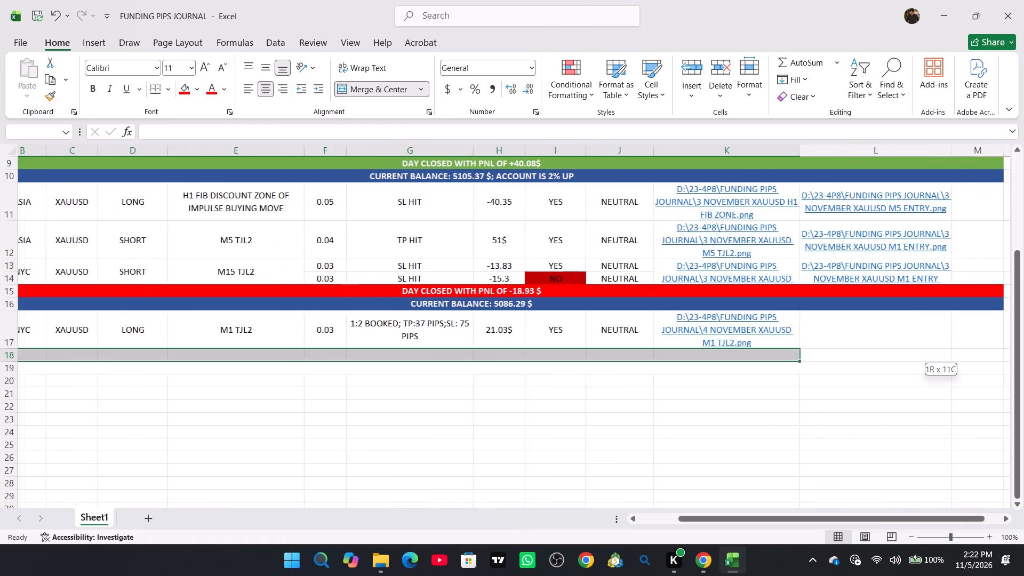
drag(1023, 361, 912, 355)
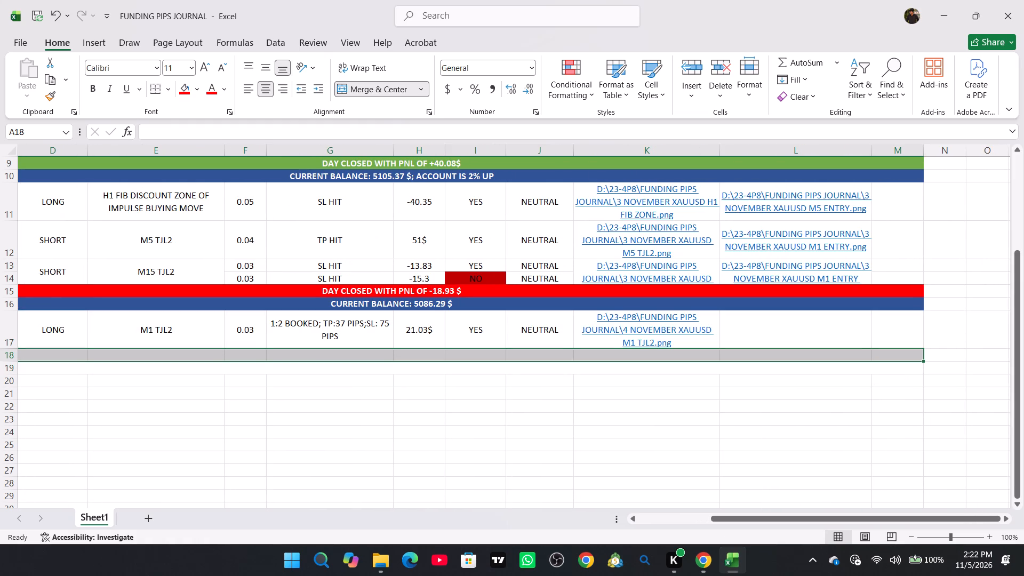
click(364, 83)
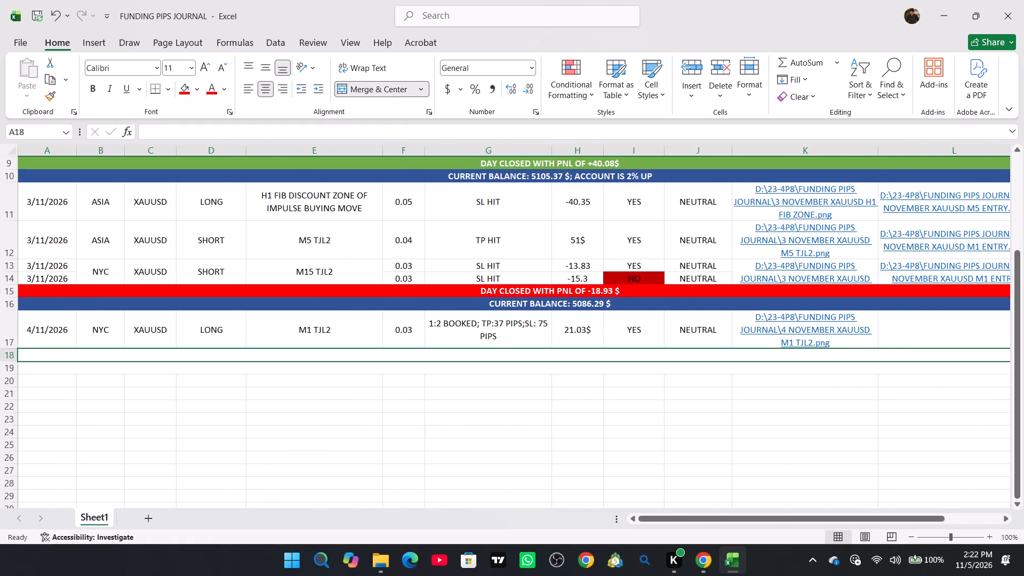
click(532, 407)
Enter DAY CLOSED WITH PNL OF +21.03 $ in the merged row 18.
double_click(393, 359)
double_click(455, 355)
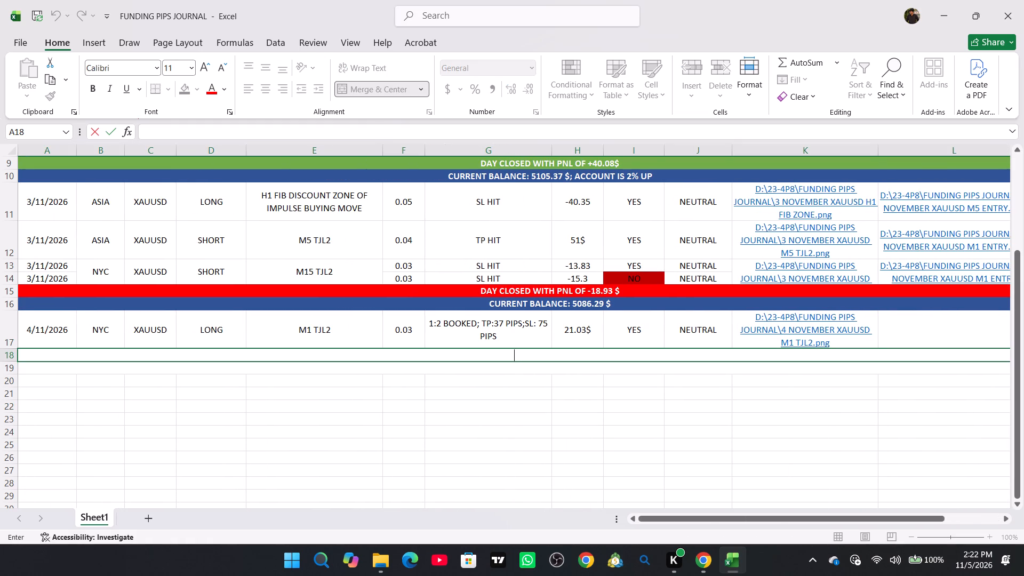
text(DAY)
key(space)
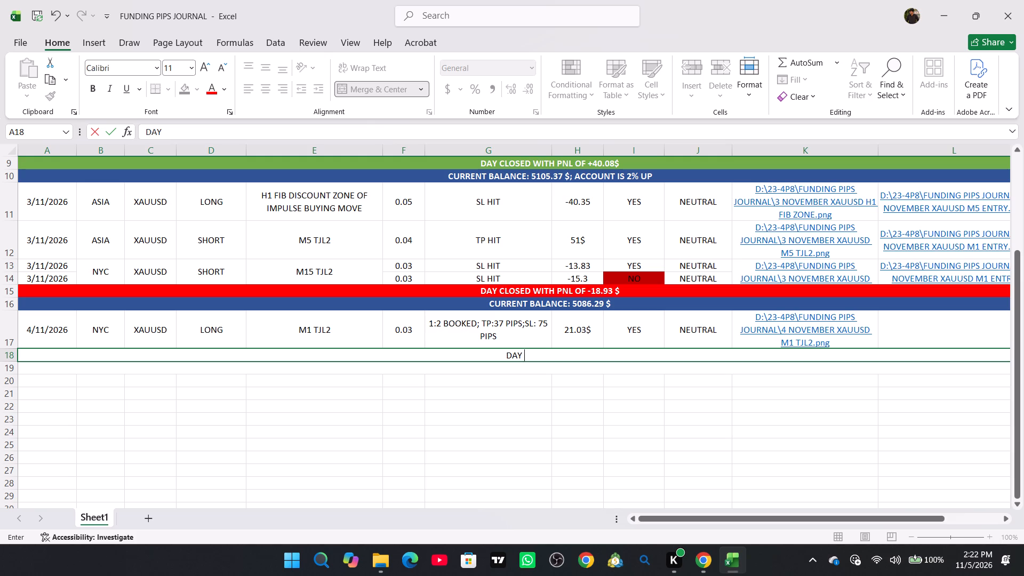
text(CLOSED)
key(space)
text(WITH PNL)
key(space)
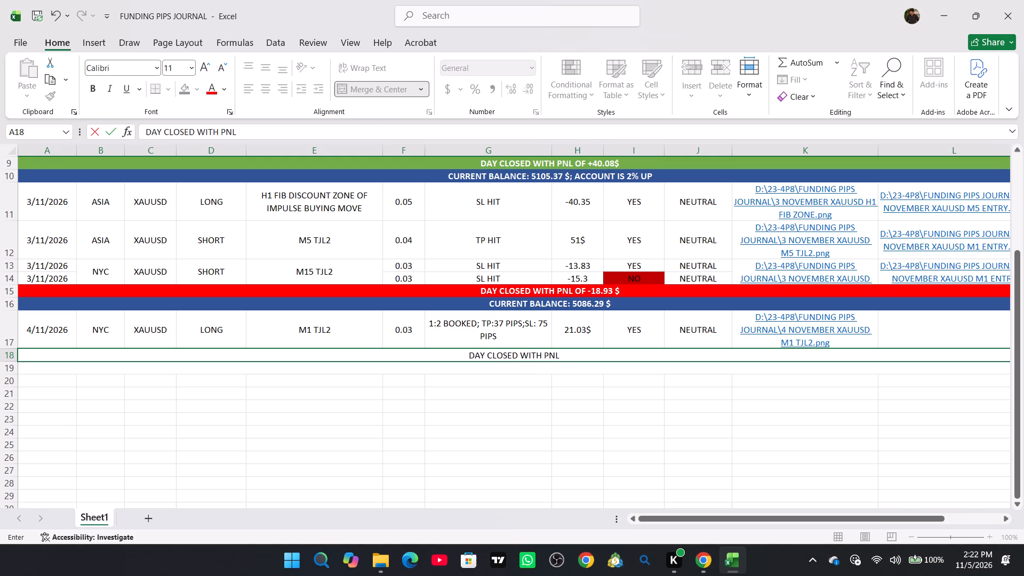
text(OF)
key(space)
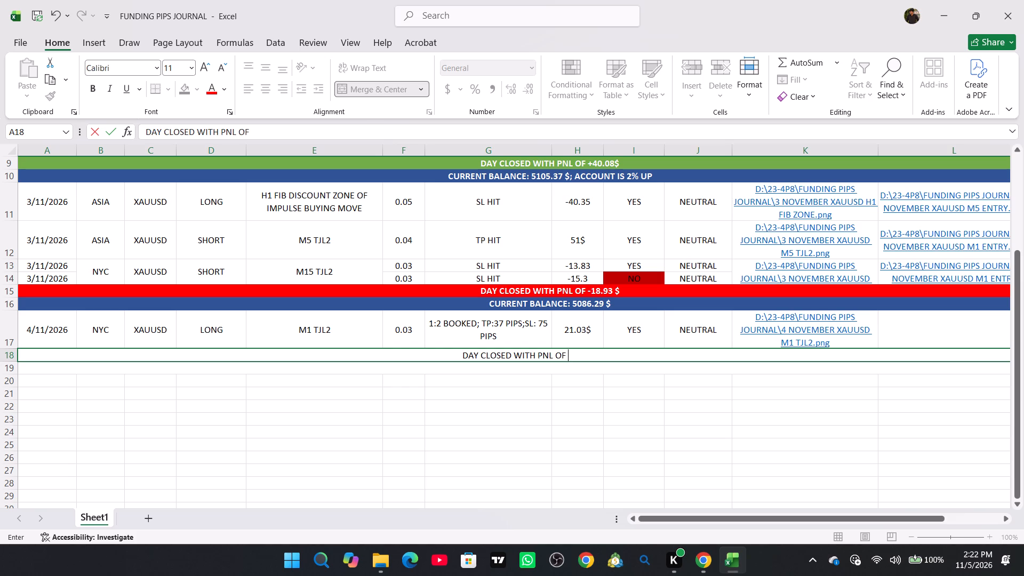
text(+21.03)
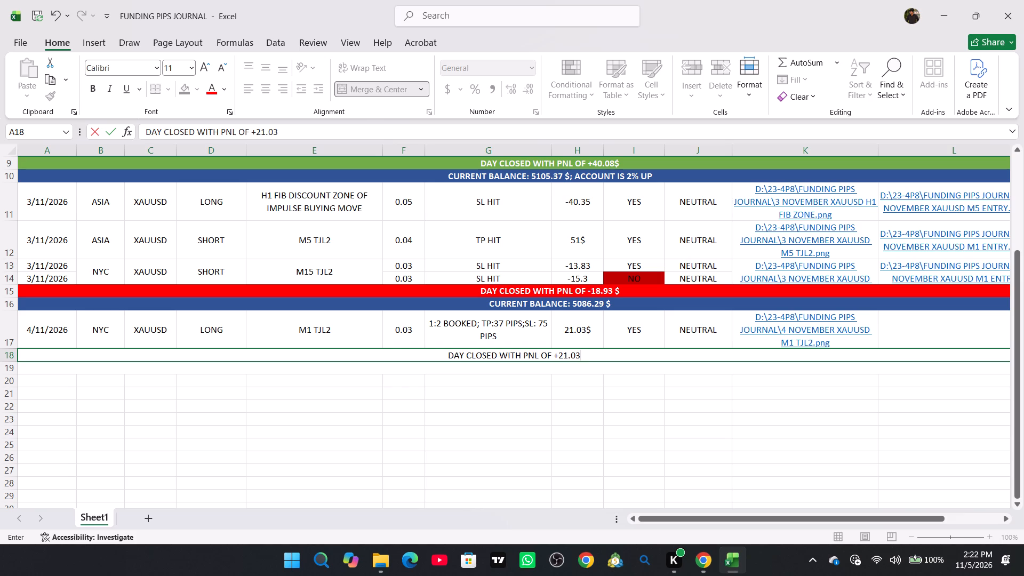
key(space)
text(s)
key(BackSpace)
key(shift+dollar)
key(Down)
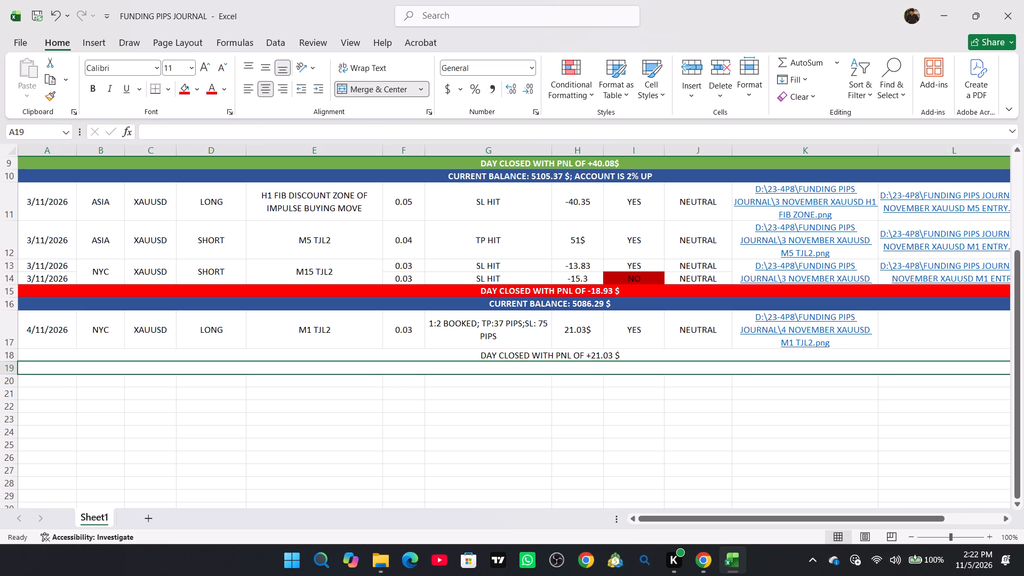
Enter CURRENT BALANCE: 5107.32 $ in the merged row 19.
text(CURRENT BALANCE:)
key(space)
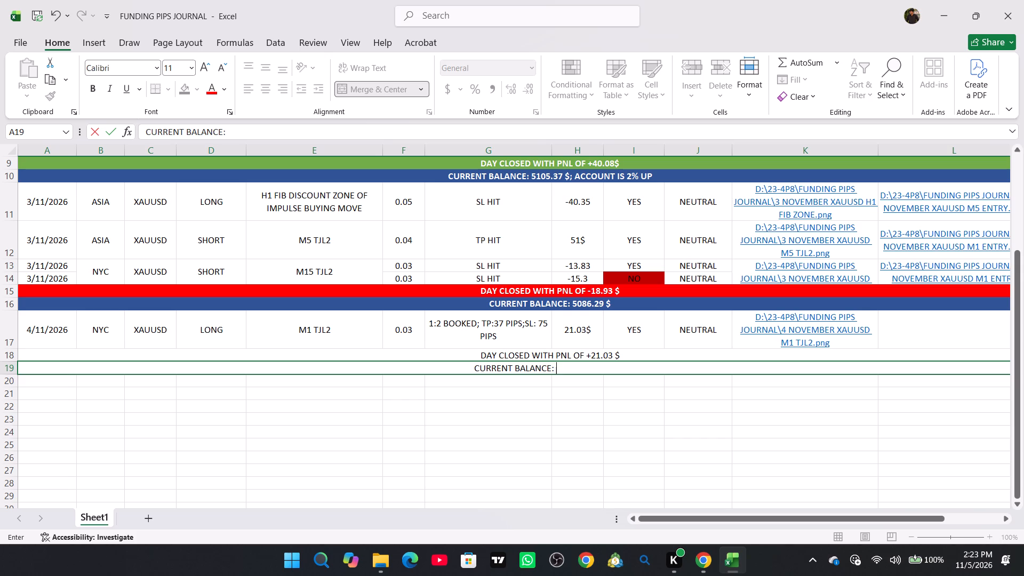
text(51)
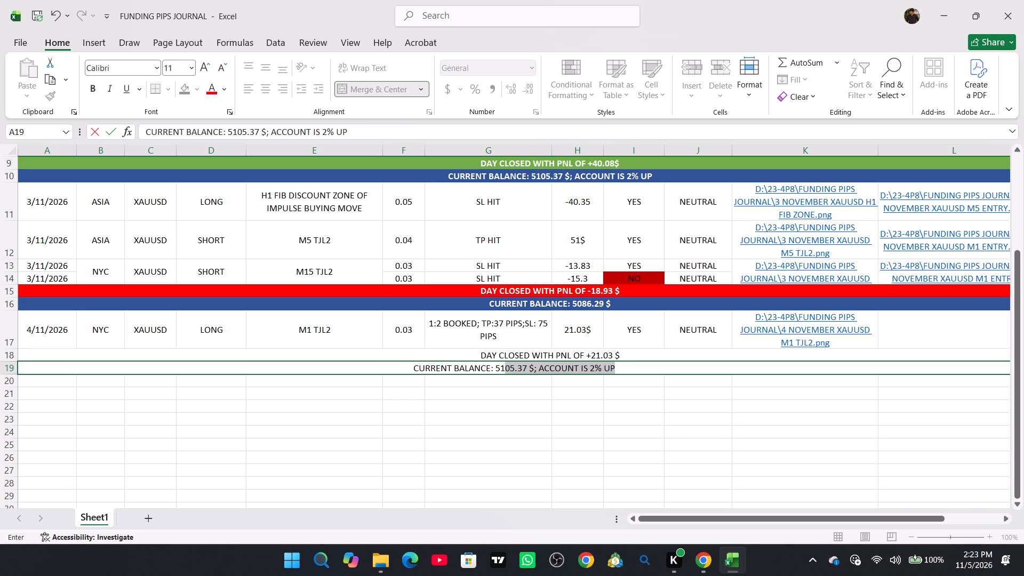
key(0)
key(7)
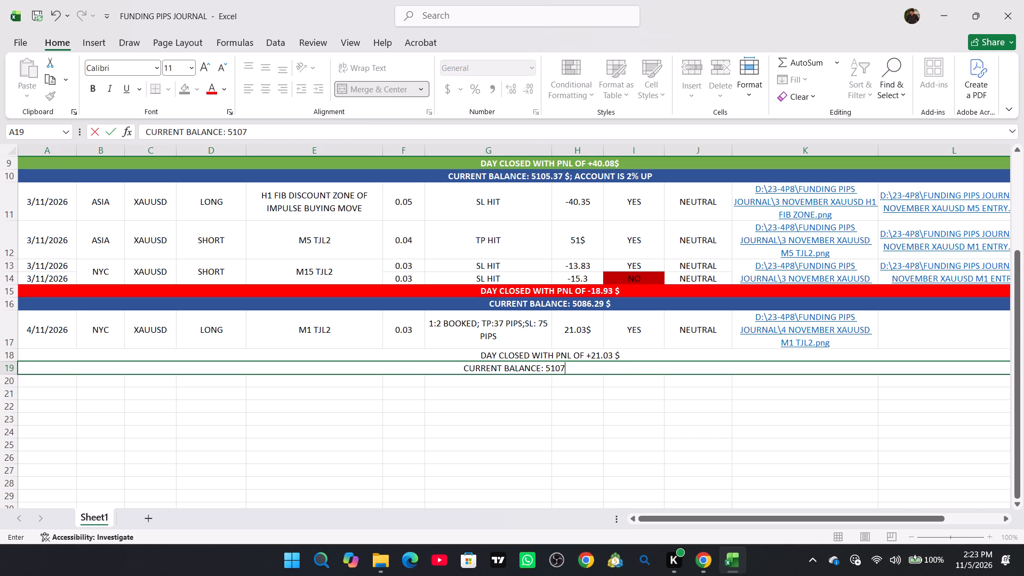
text(.32)
key(space)
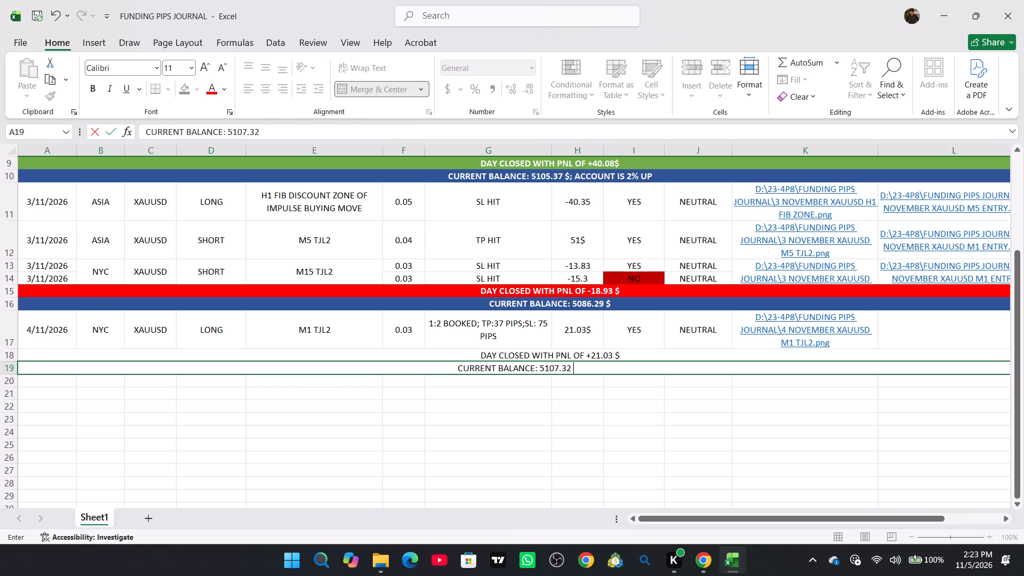
key(shift+dollar)
click(444, 359)
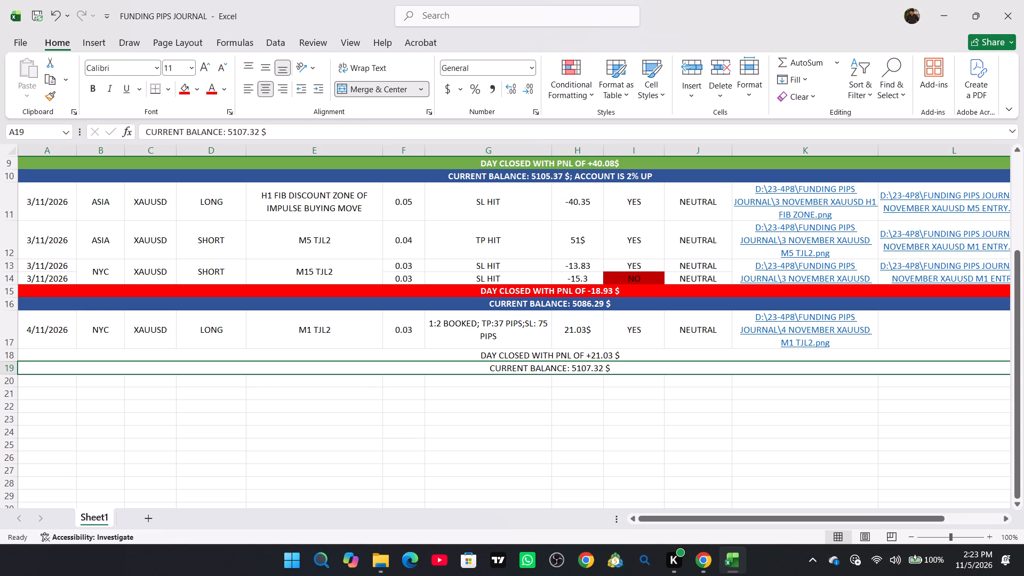
Fill the day-closing PNL row 18 with the theme green used in row 9.
click(440, 358)
click(220, 94)
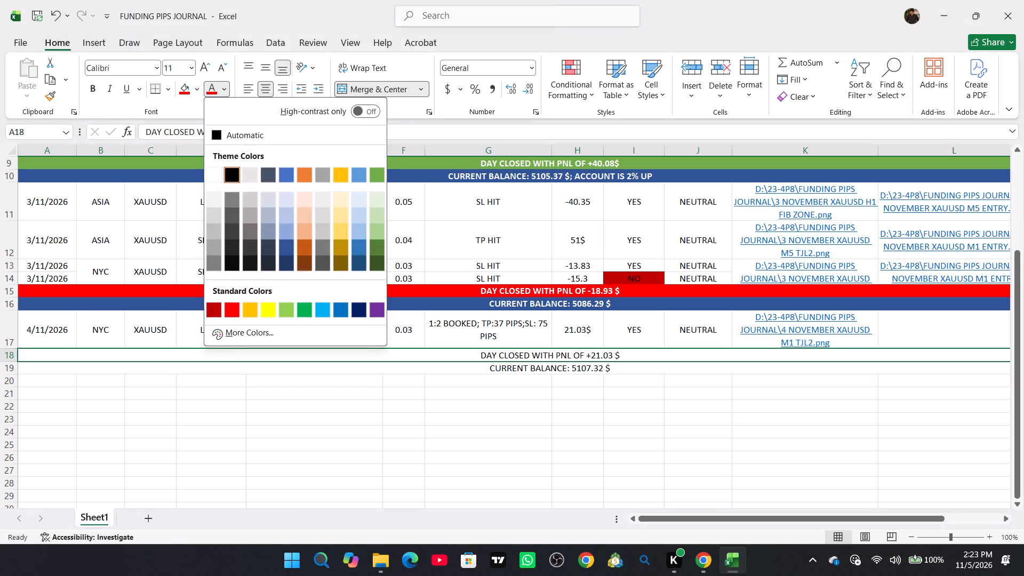
click(193, 85)
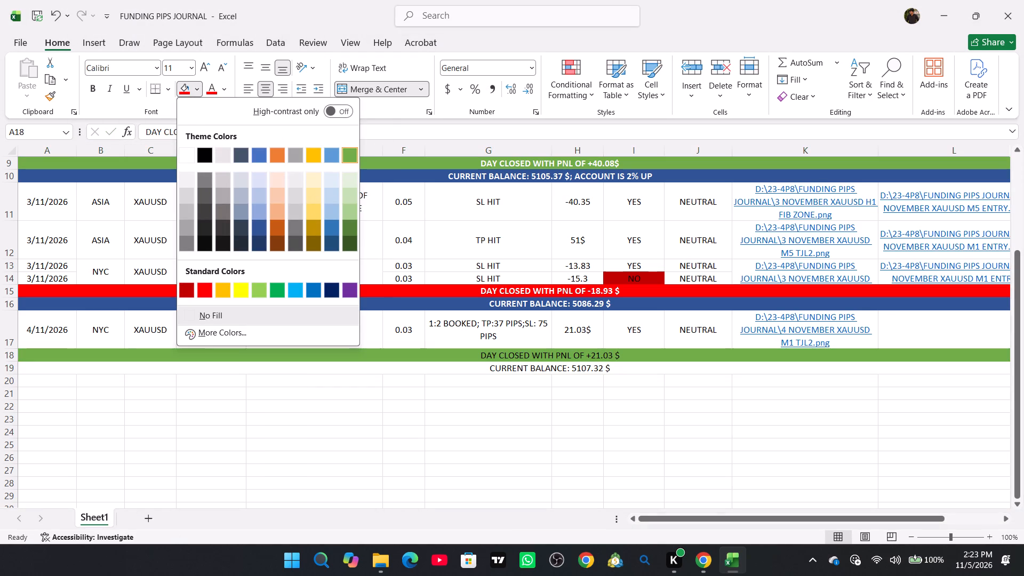
click(343, 157)
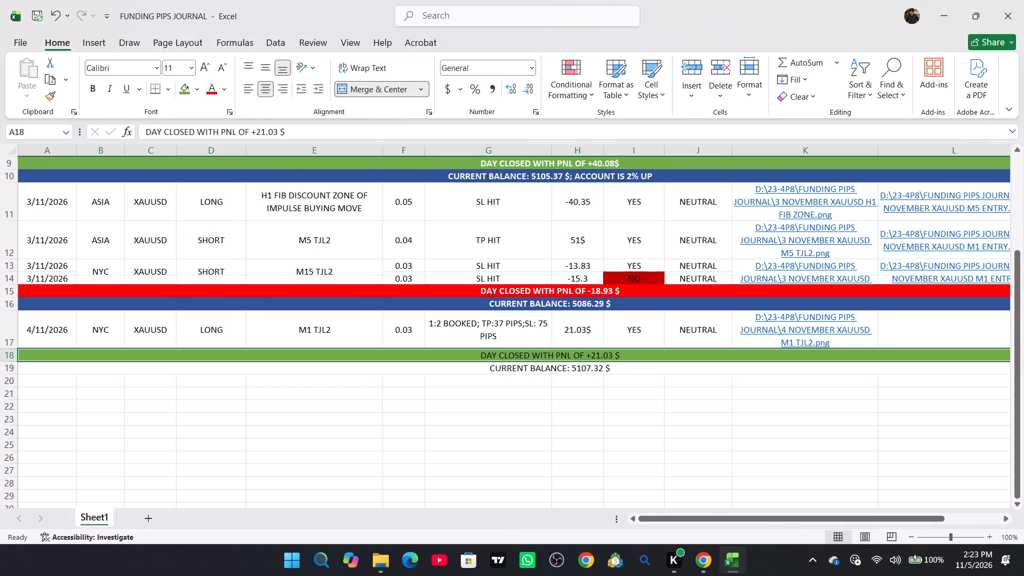
Fill the current balance row 19 with the dark blue used in row 16.
click(389, 370)
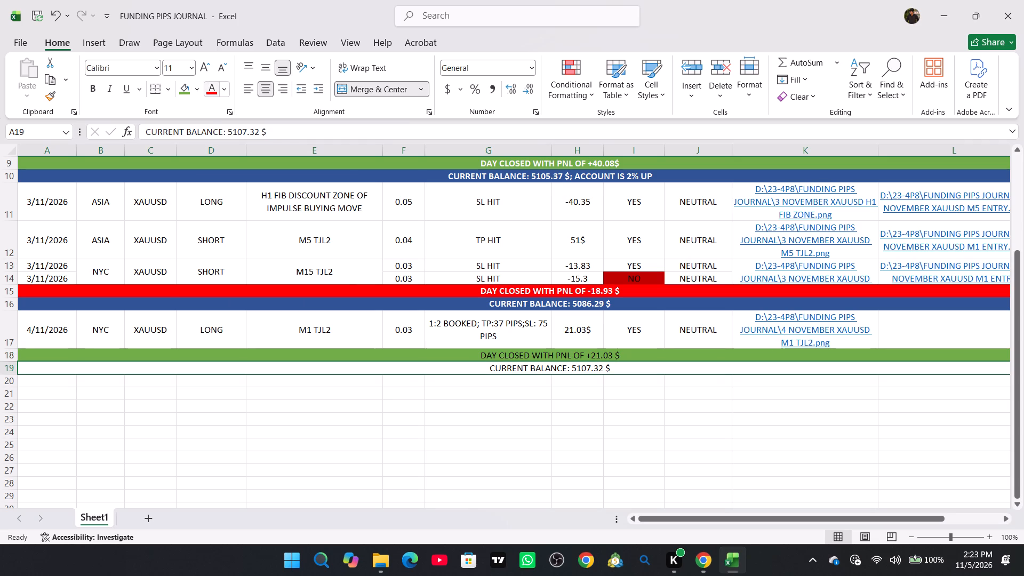
click(198, 89)
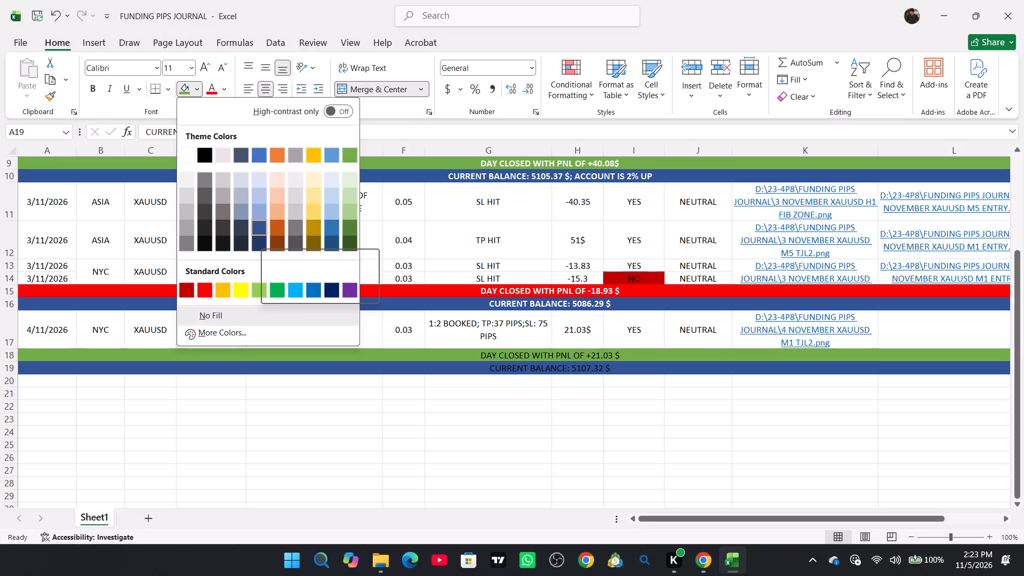
click(261, 235)
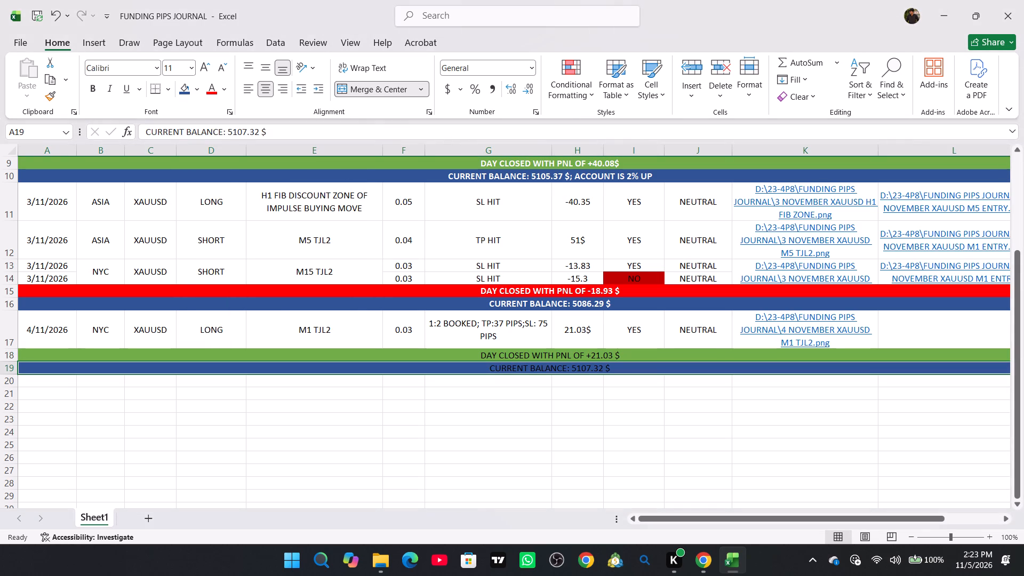
Make the whole day-closing PNL text in row 18 near-white and bold.
double_click(481, 355)
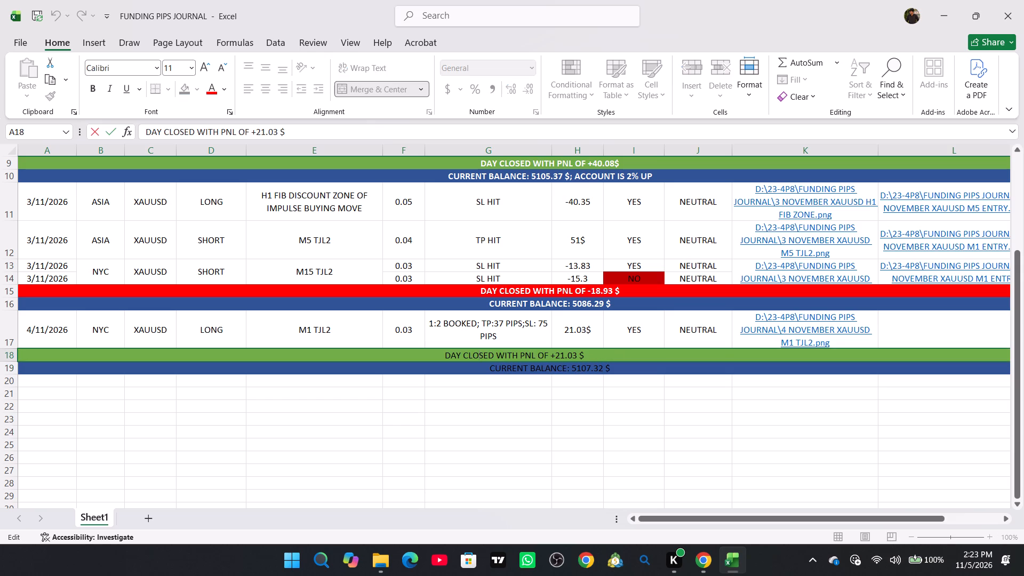
drag(445, 356, 603, 381)
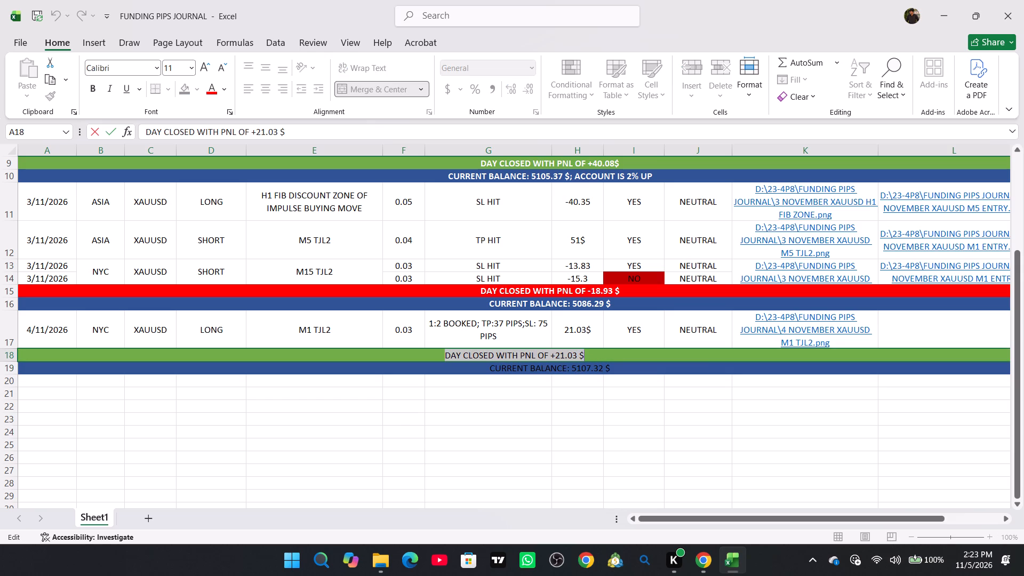
drag(603, 381, 615, 364)
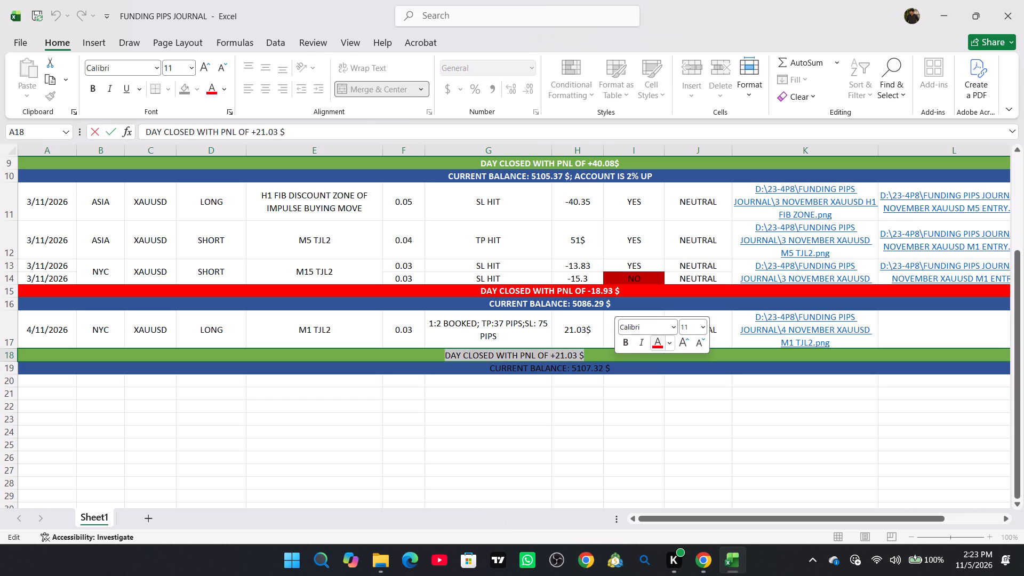
click(669, 342)
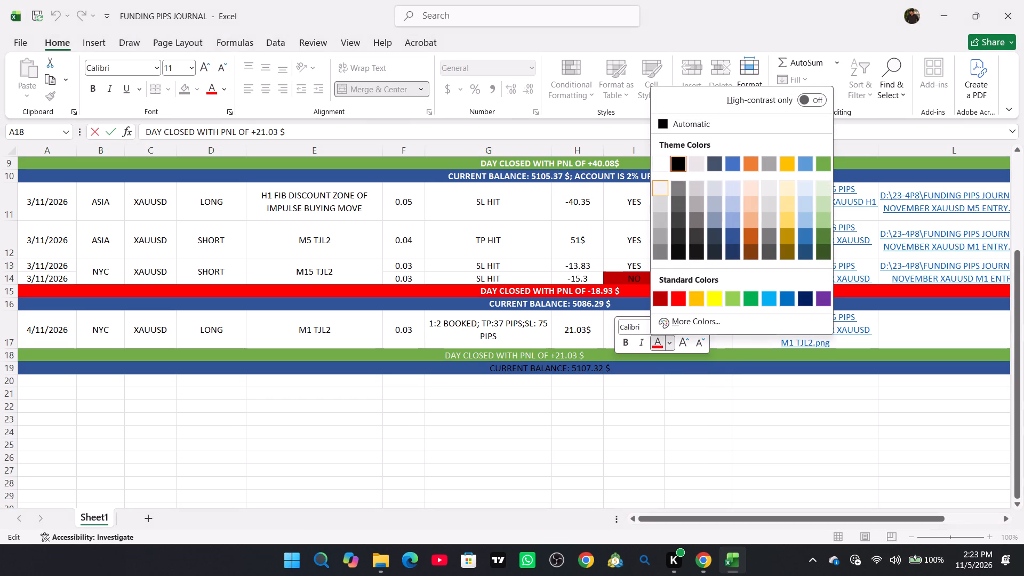
click(658, 181)
click(622, 347)
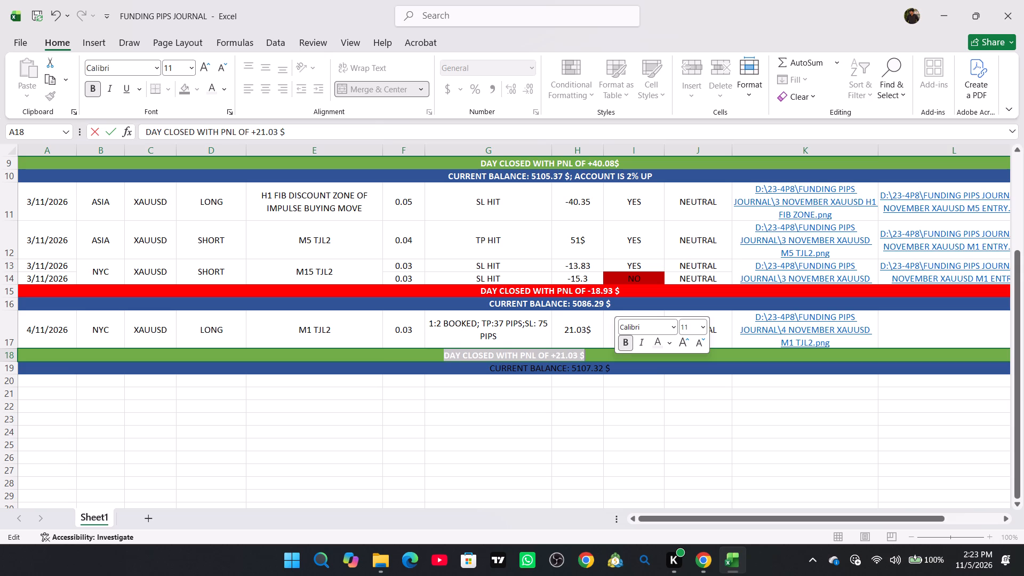
Make the whole current balance text in row 19 bold in the same near-white colour as row 18's text.
double_click(493, 366)
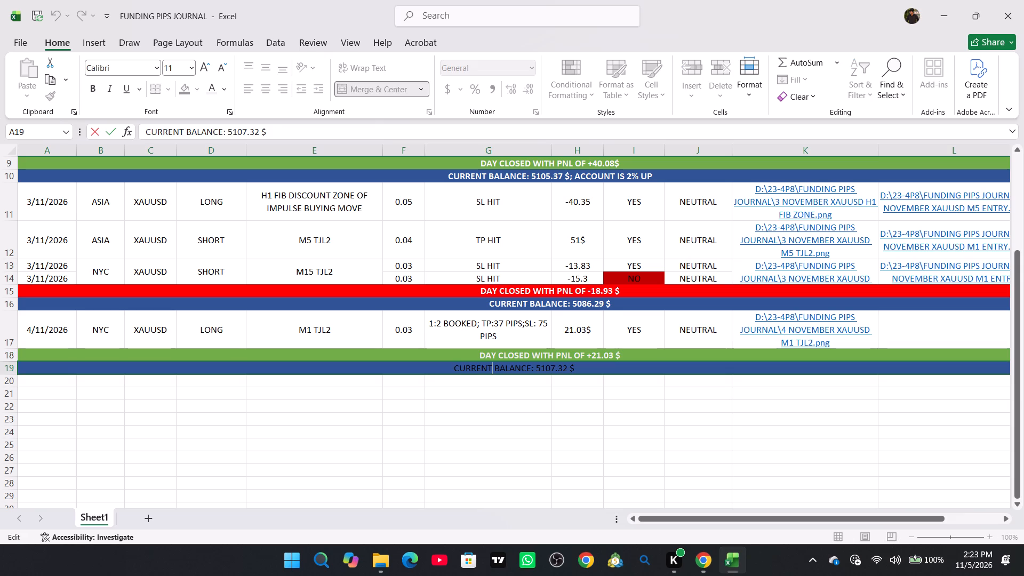
drag(456, 367, 582, 372)
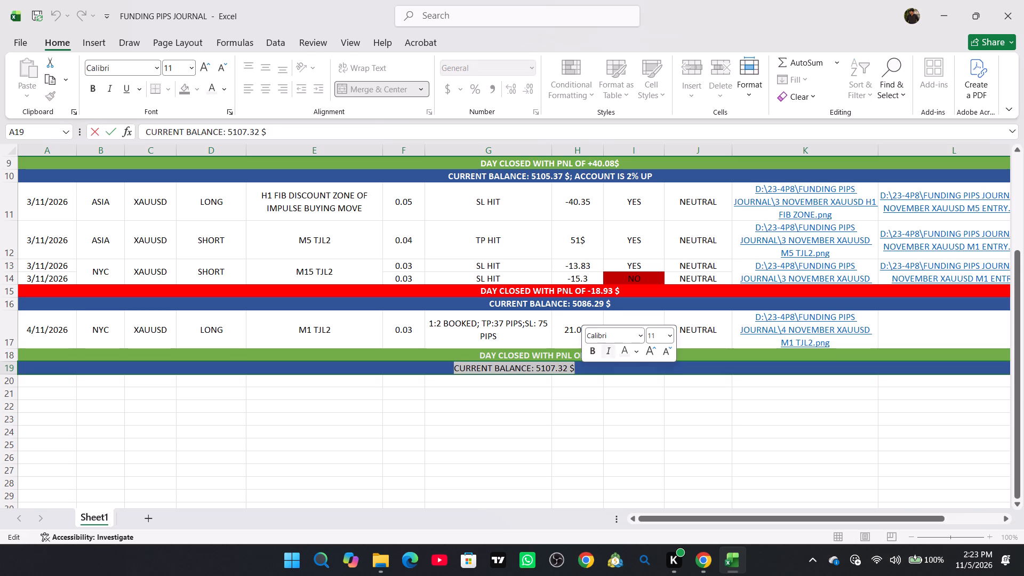
click(624, 352)
click(589, 349)
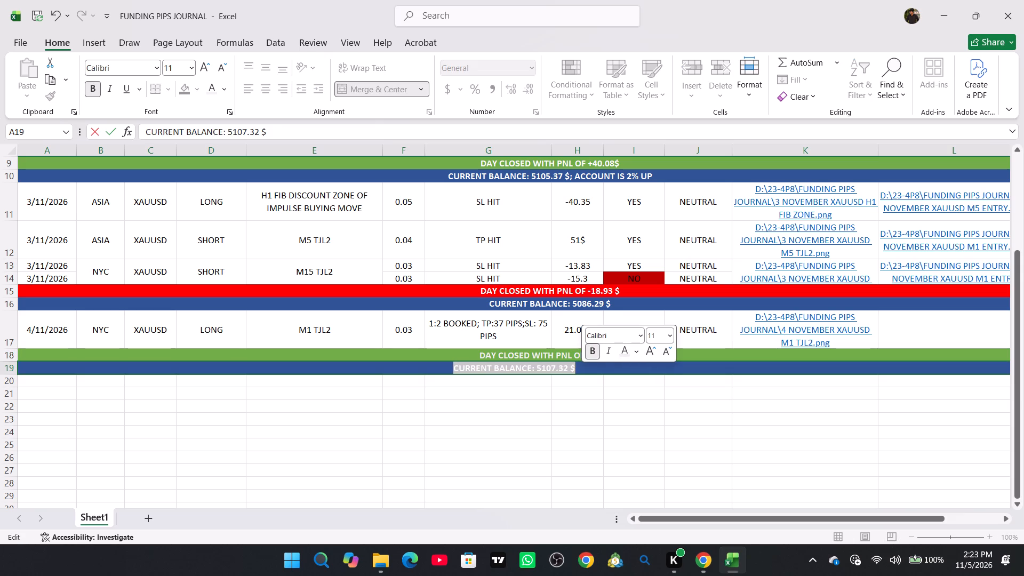
click(602, 422)
Save the FUNDING PIPS JOURNAL workbook.
key(ctrl+s)
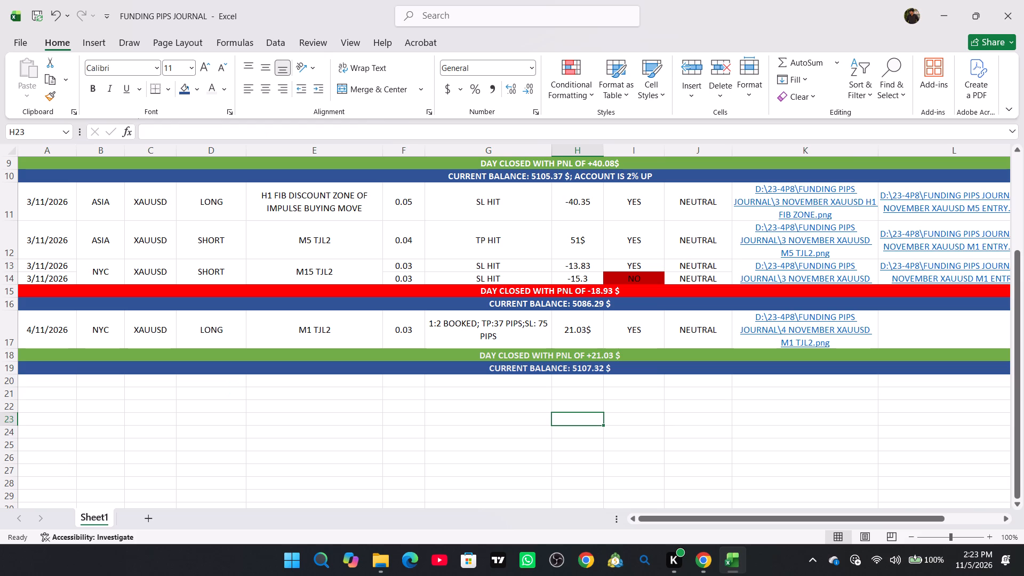
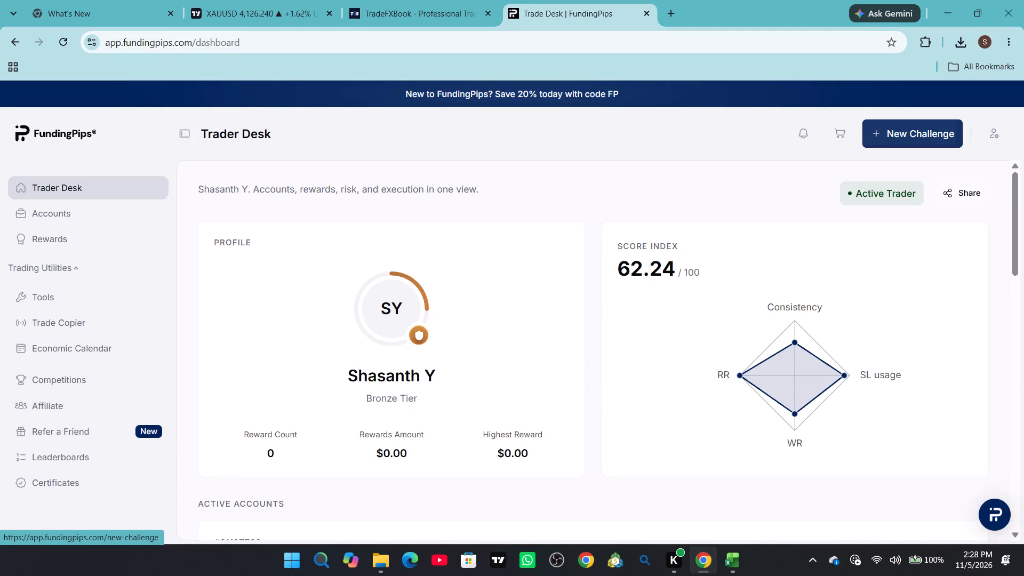
Open the ongoing $5k two-step account from Accounts and examine its score, balance, equity, win/loss statistics and trading objectives.
click(80, 218)
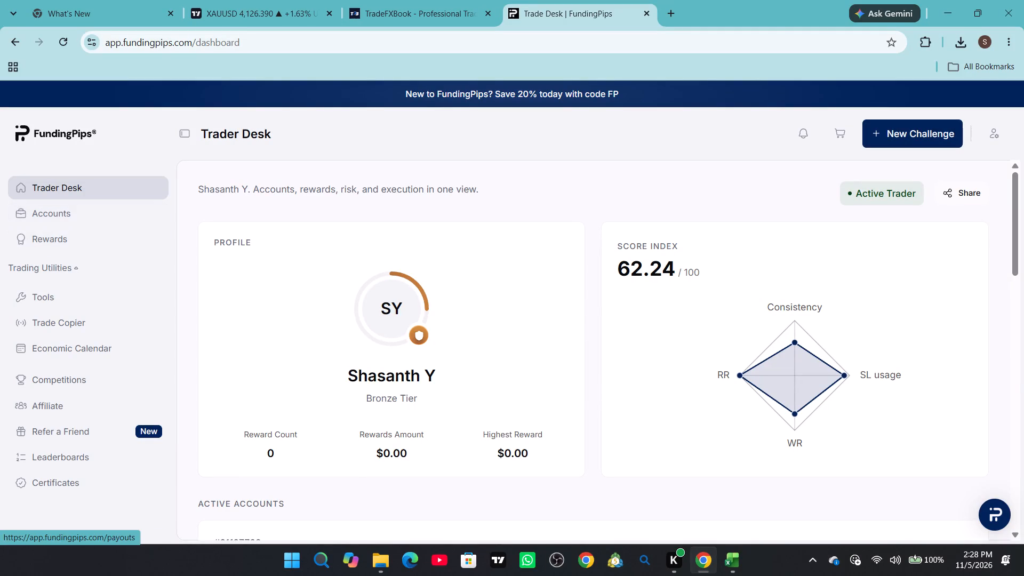
click(334, 486)
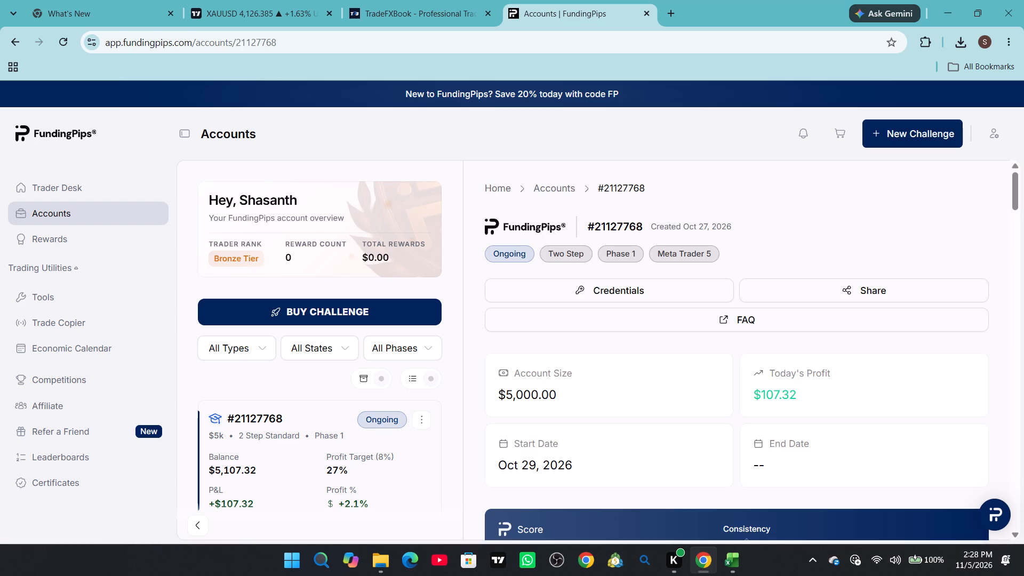
scroll(694, 340, down, 2)
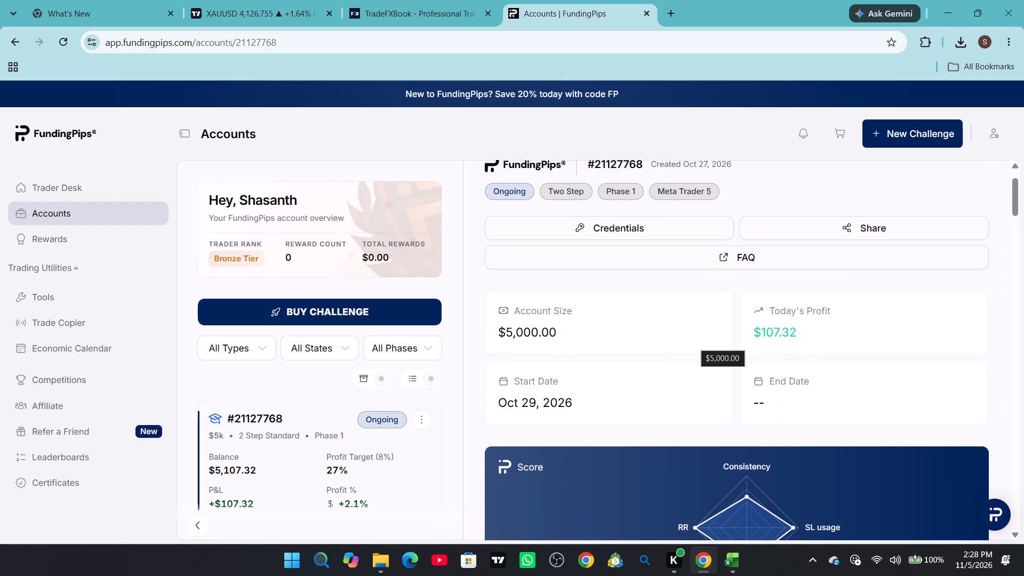
scroll(694, 340, down, 3)
scroll(694, 340, up, 1)
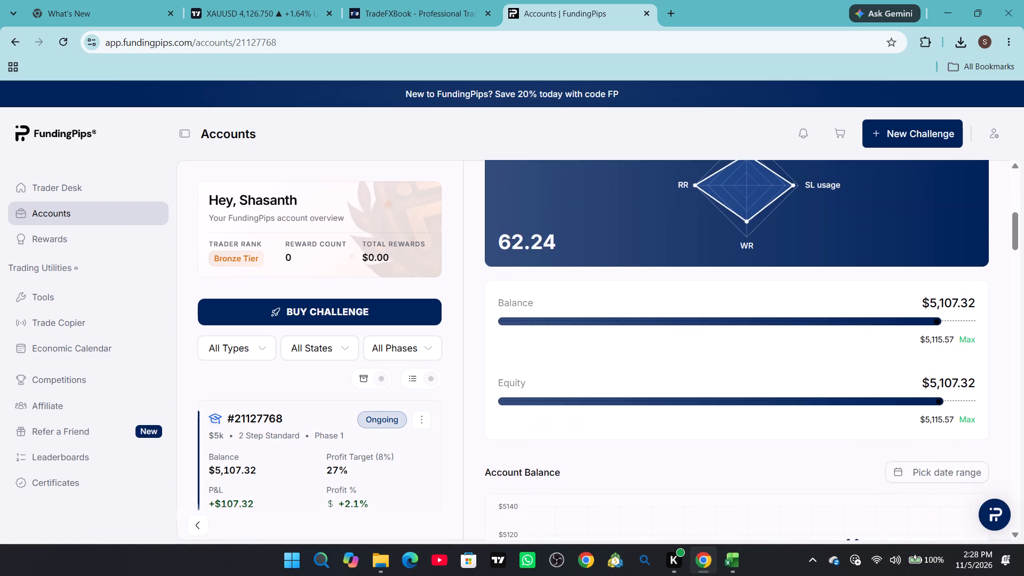
scroll(694, 340, up, 8)
scroll(694, 340, down, 2)
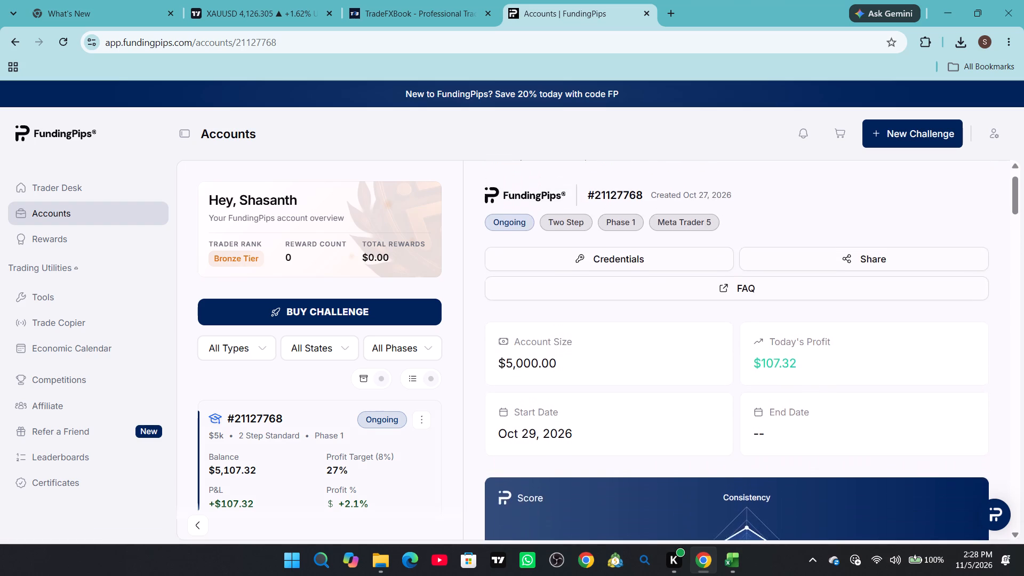
scroll(694, 340, down, 9)
scroll(694, 340, up, 2)
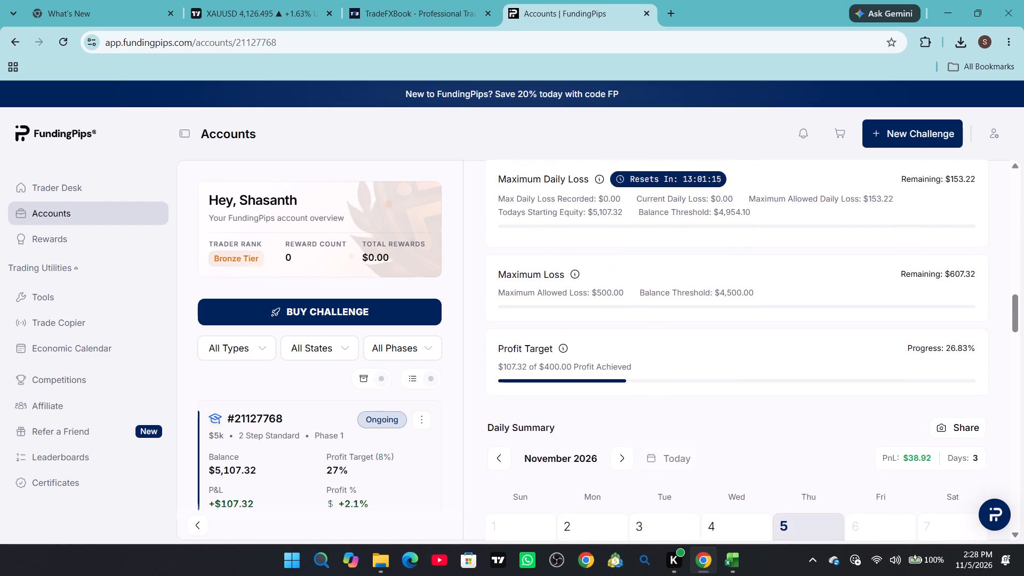
scroll(694, 340, up, 4)
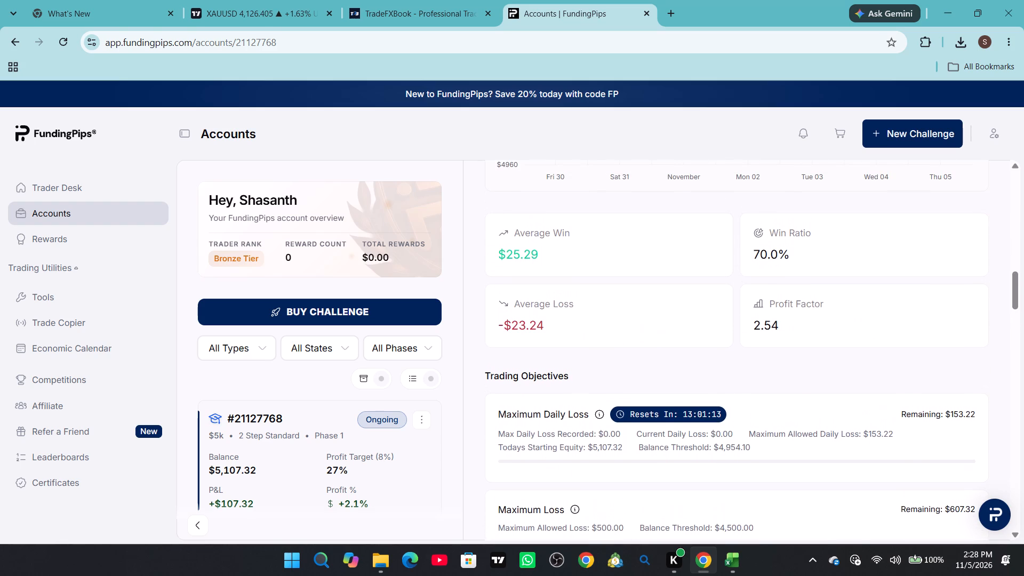
Review the account's Daily Summary calendar for November 2026, check October 2026, and return to November.
scroll(694, 340, down, 6)
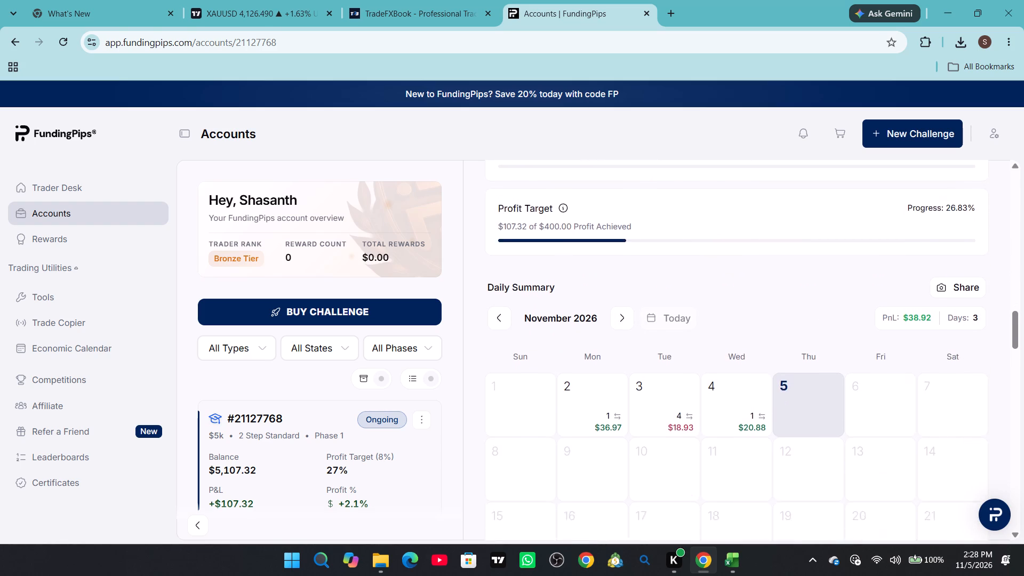
scroll(694, 340, down, 1)
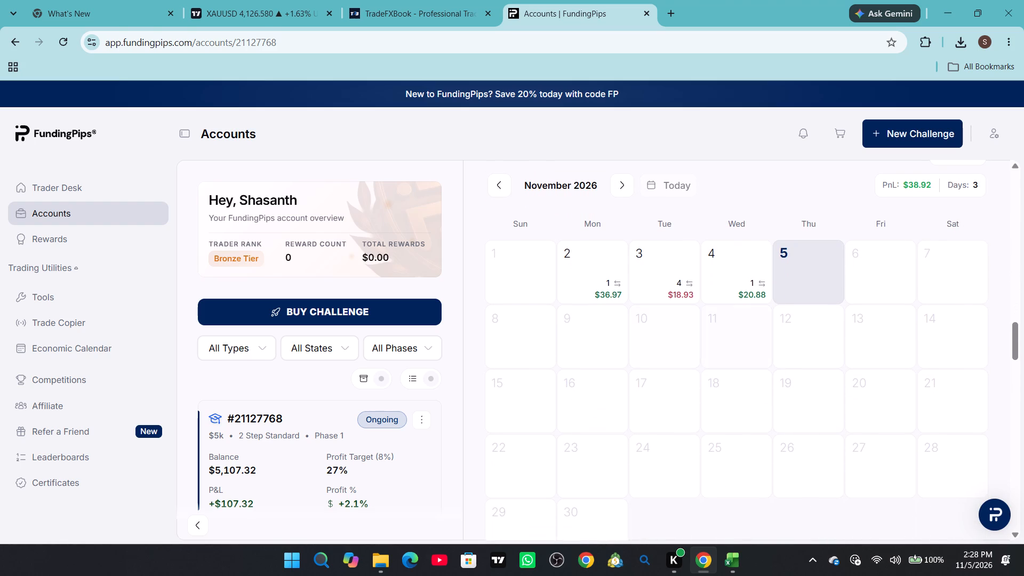
click(498, 193)
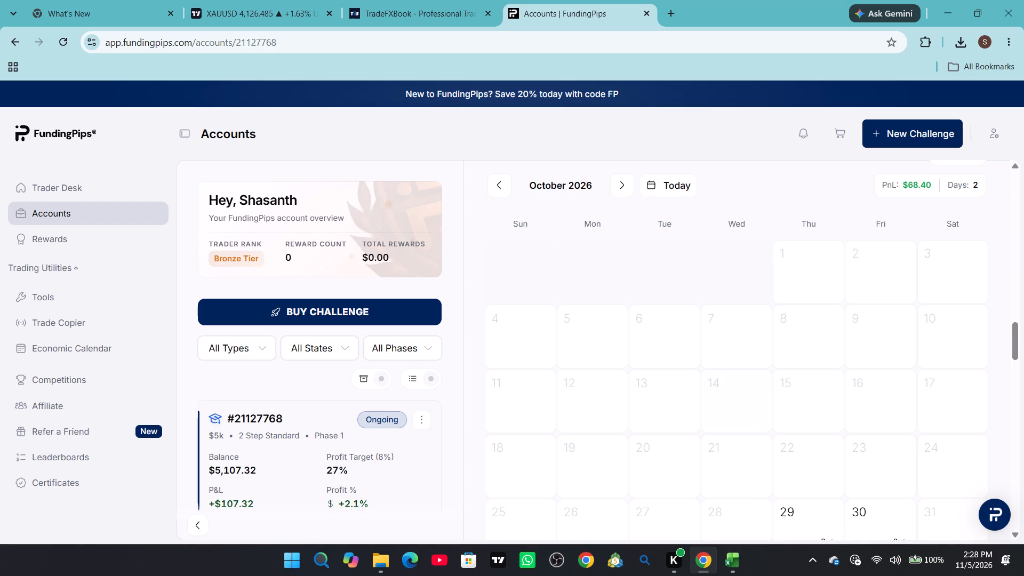
scroll(758, 400, up, 2)
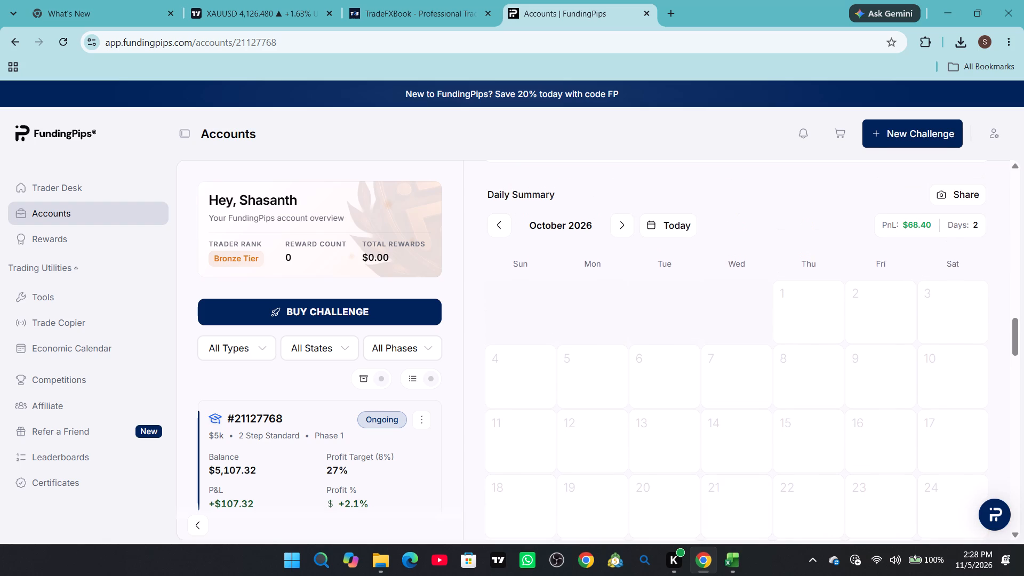
click(626, 230)
Close the browser window showing the FundingPips account.
click(1017, 9)
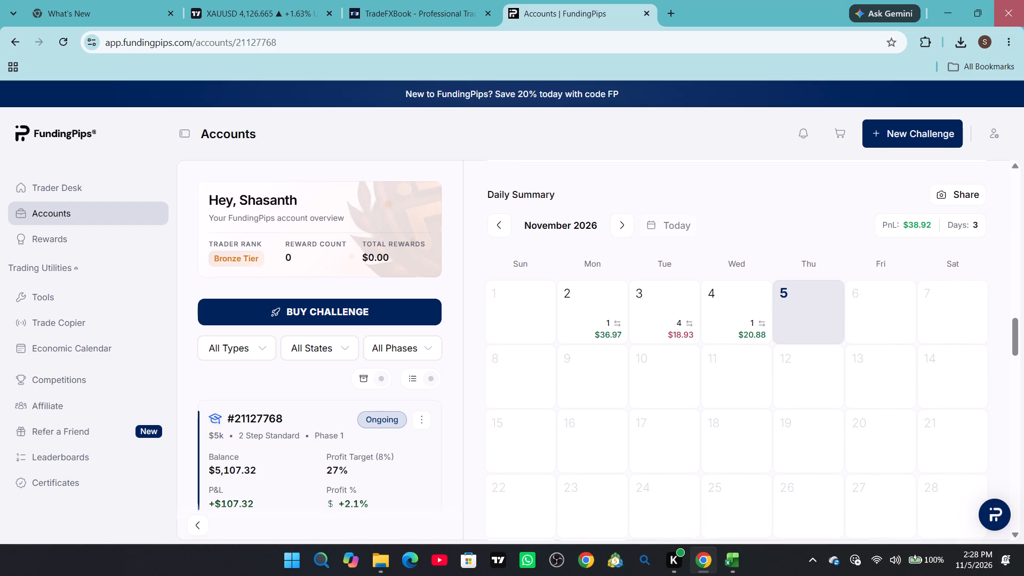
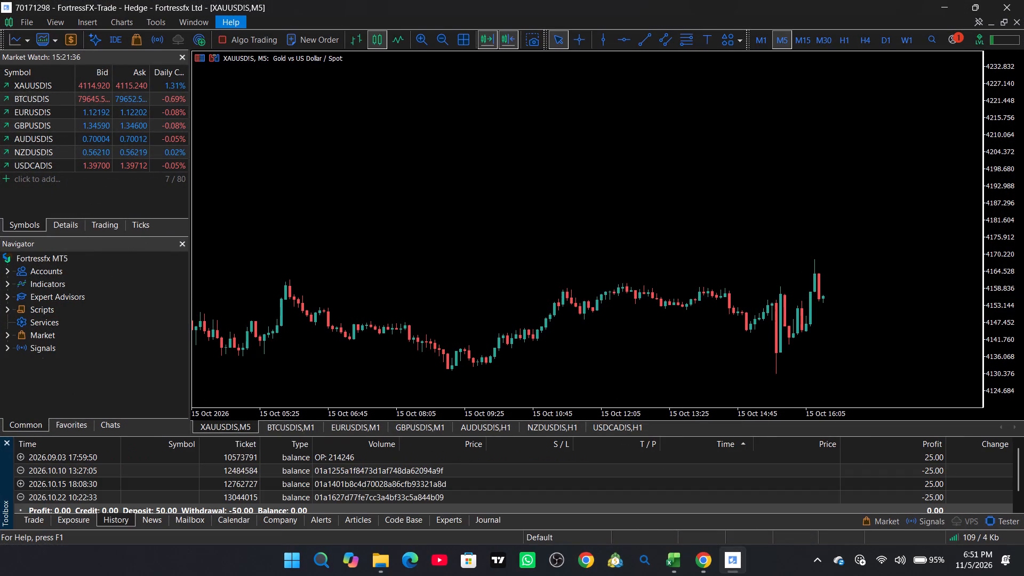
In MetaTrader 5, examine the FortressFX-Trade account's open trades, its login listed under Accounts, and its deposit and withdrawal history.
drag(579, 234, 516, 60)
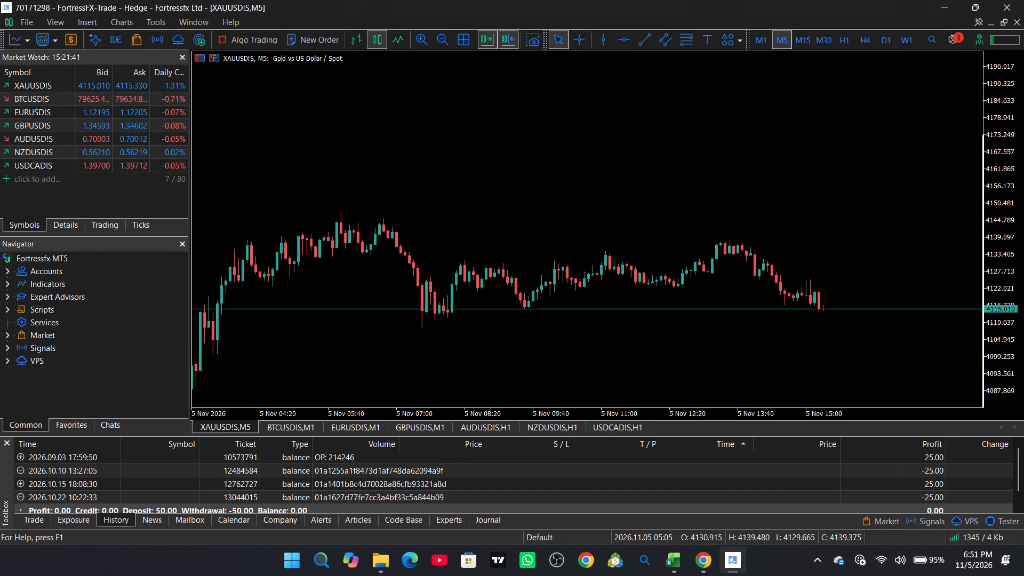
click(31, 517)
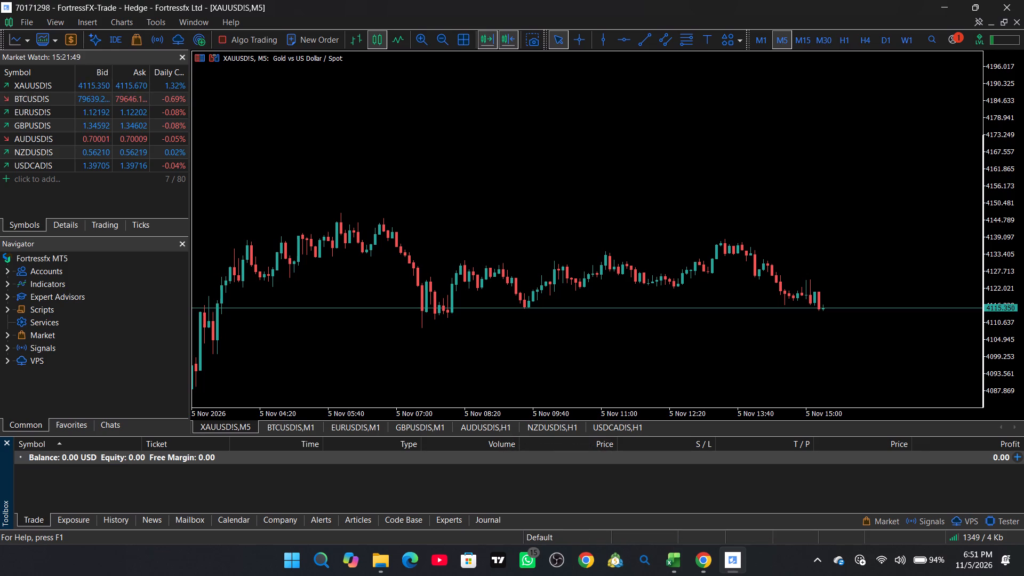
click(8, 271)
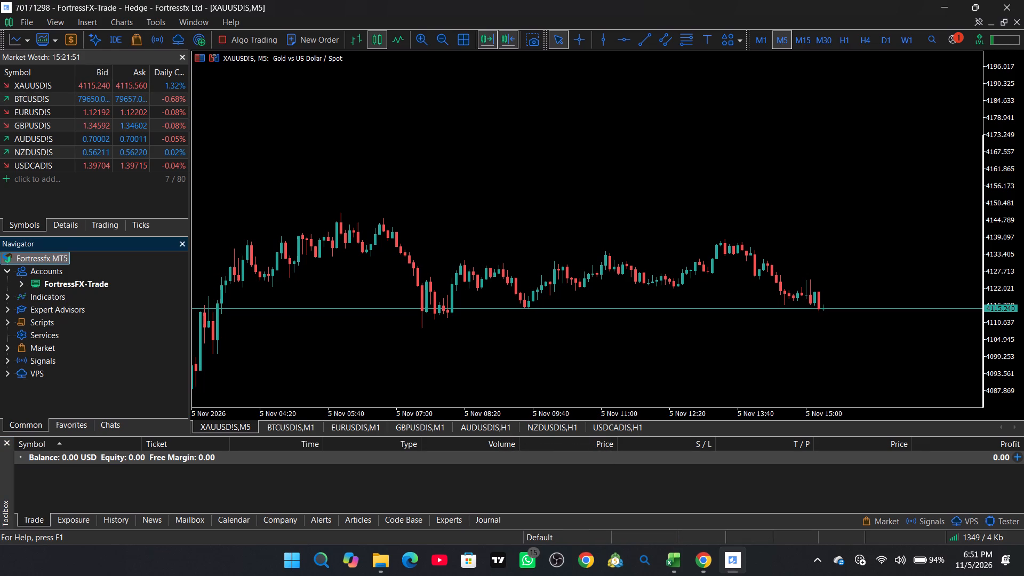
double_click(80, 287)
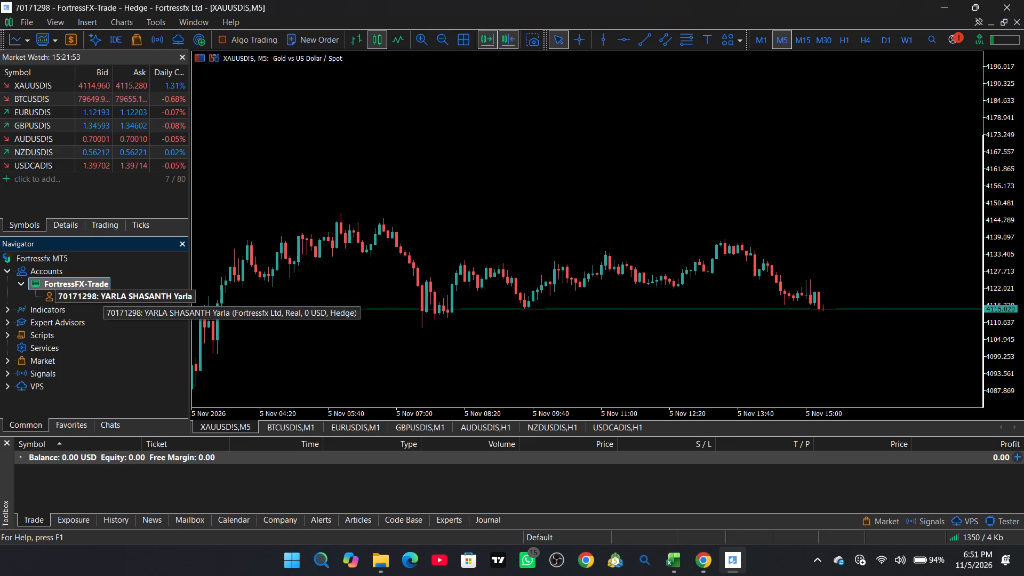
click(113, 519)
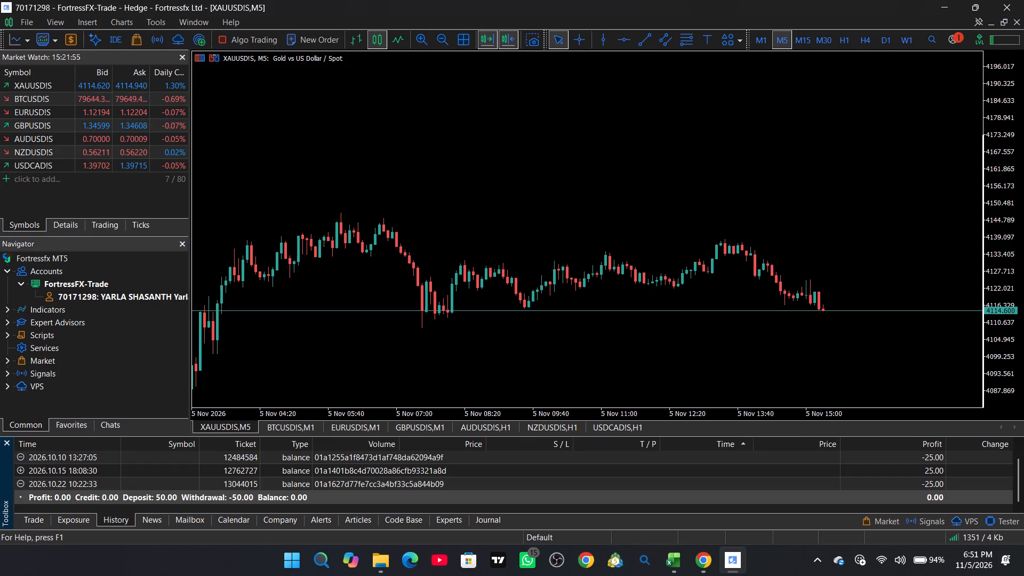
scroll(442, 463, down, 1)
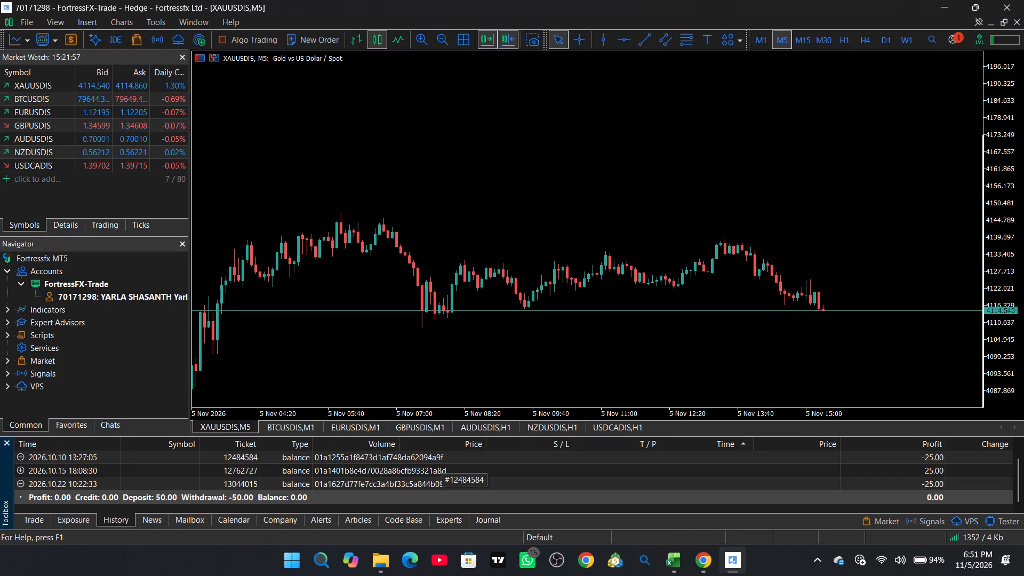
scroll(442, 463, up, 1)
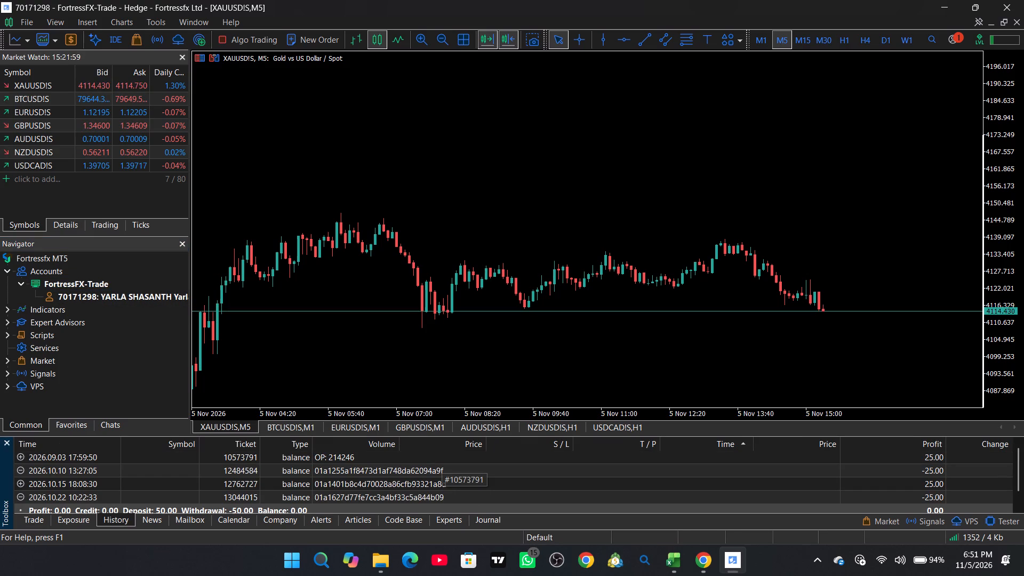
scroll(442, 463, down, 1)
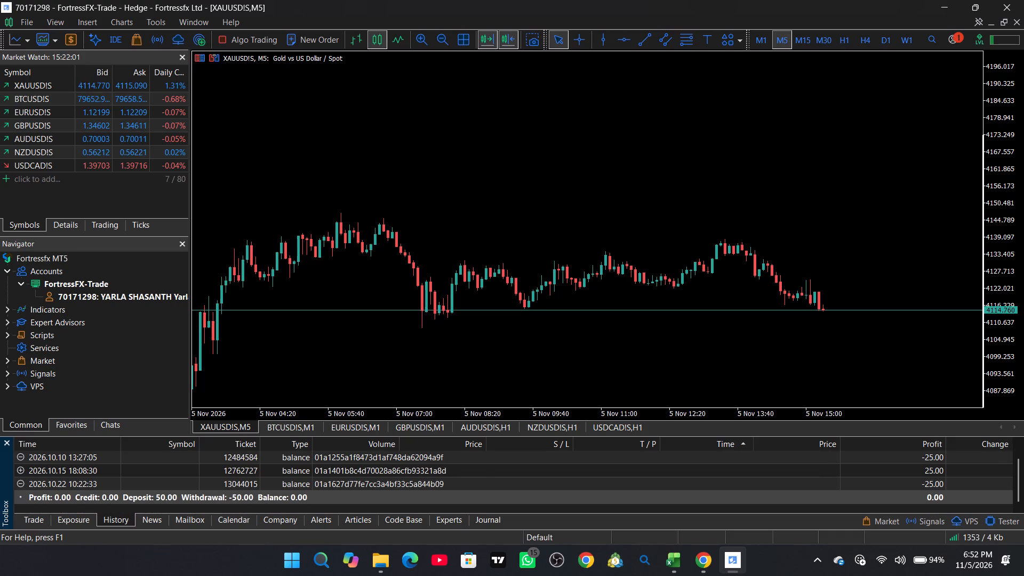